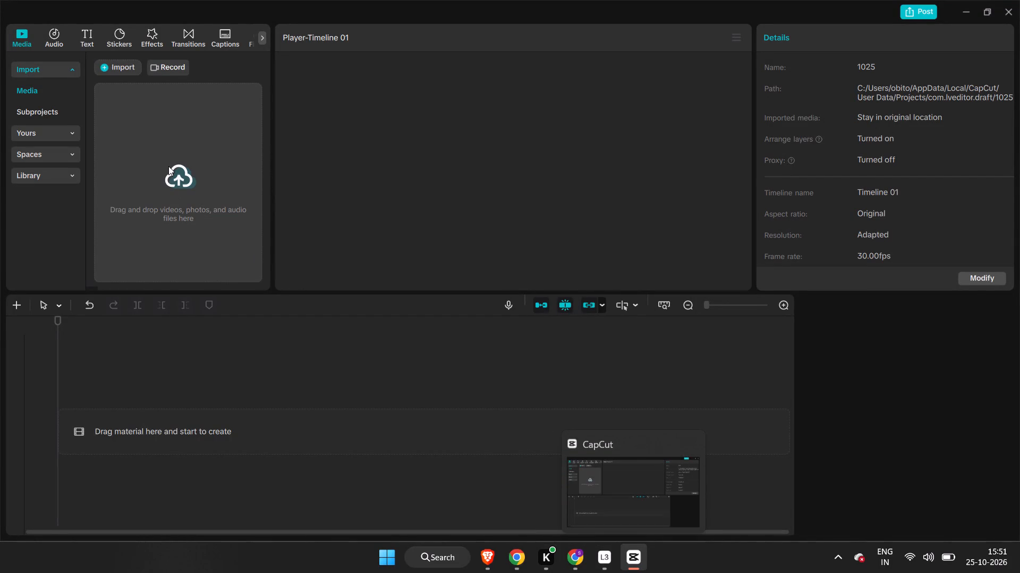
Start importing media files into the empty project's media library.
left_click(124, 67)
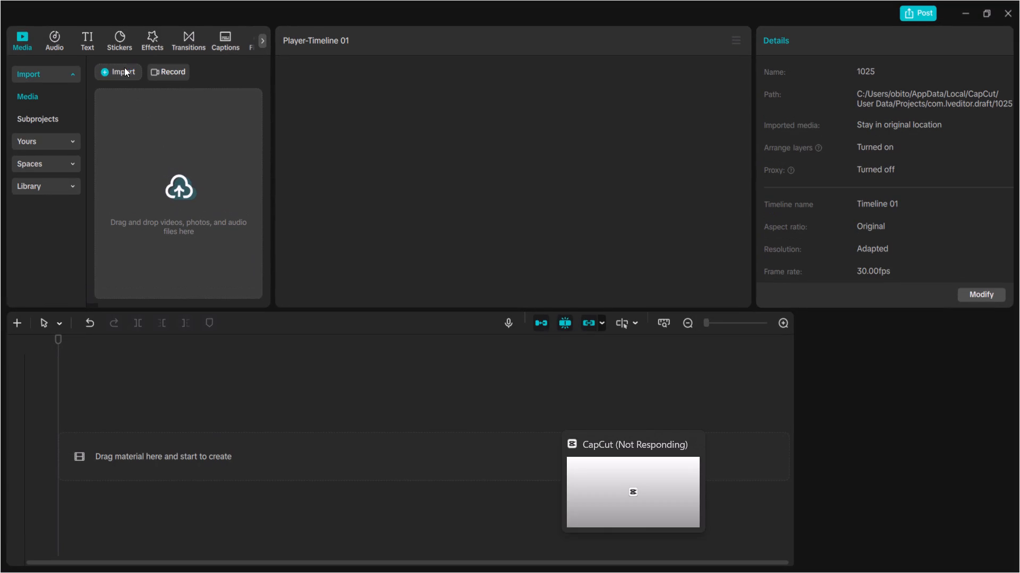
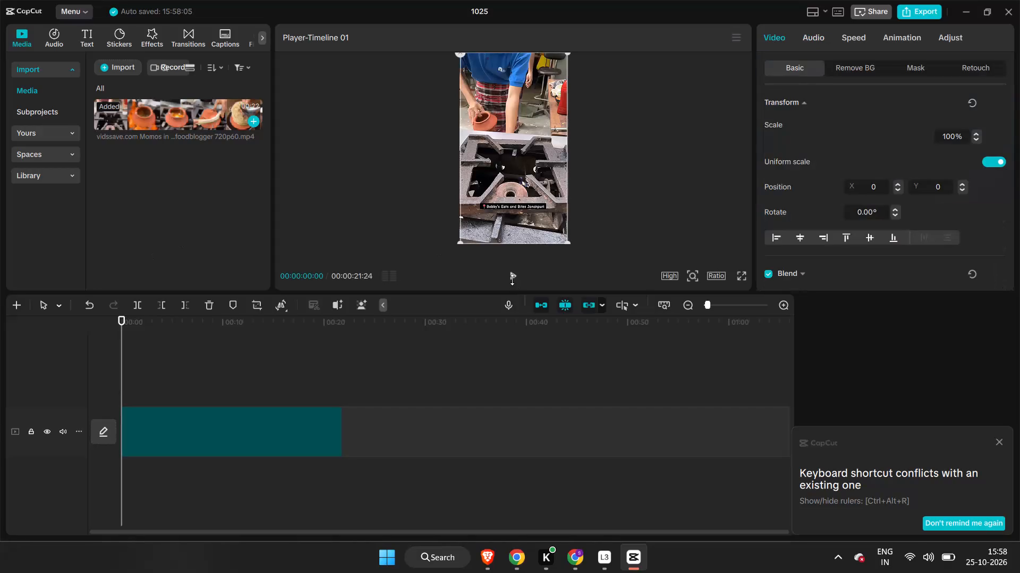
Play the momos clip in the timeline, both in the player and full screen, to review its footage.
left_click(512, 280)
left_click(512, 280)
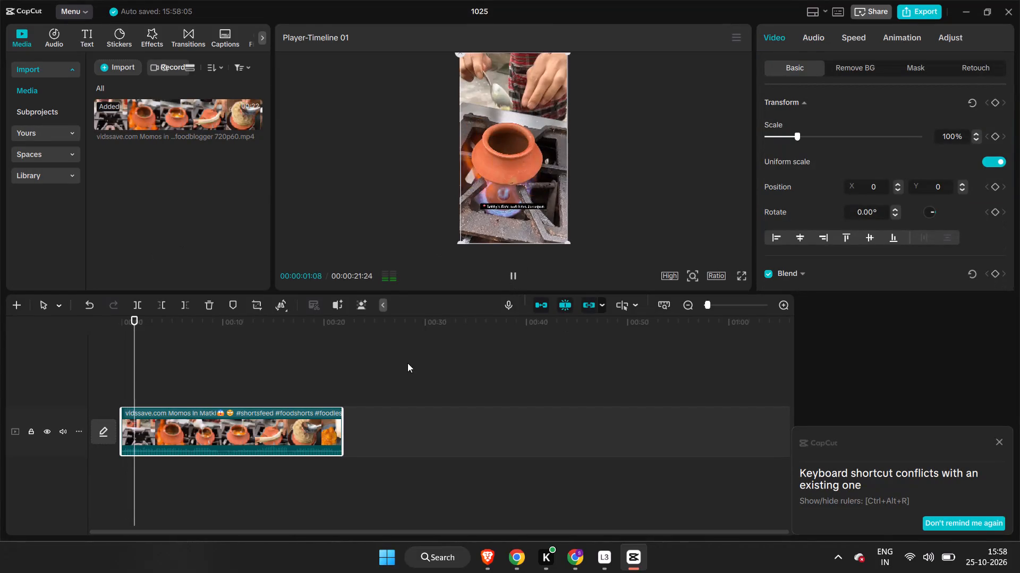
left_click(746, 274)
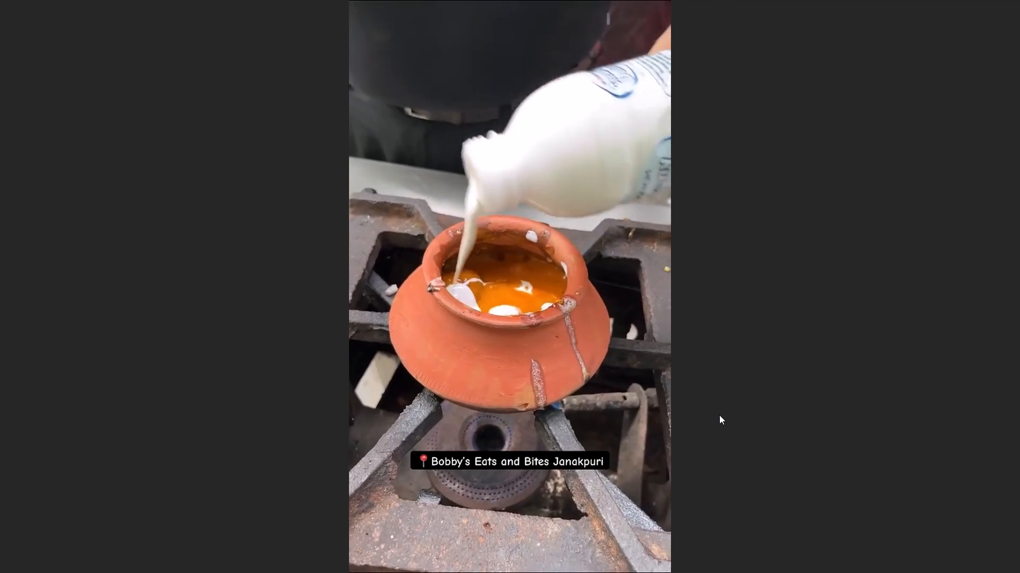
left_click(781, 256)
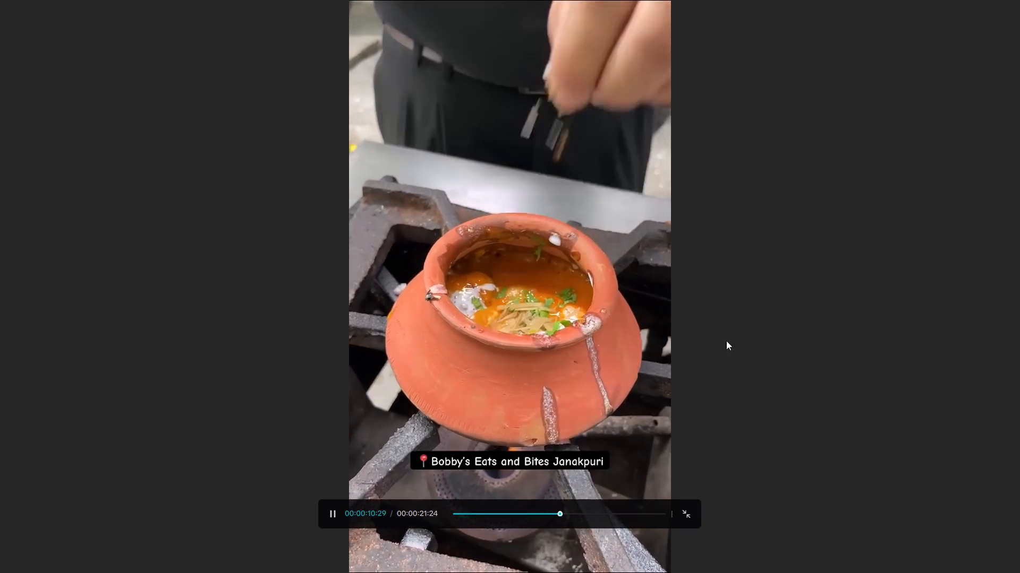
key("Escape")
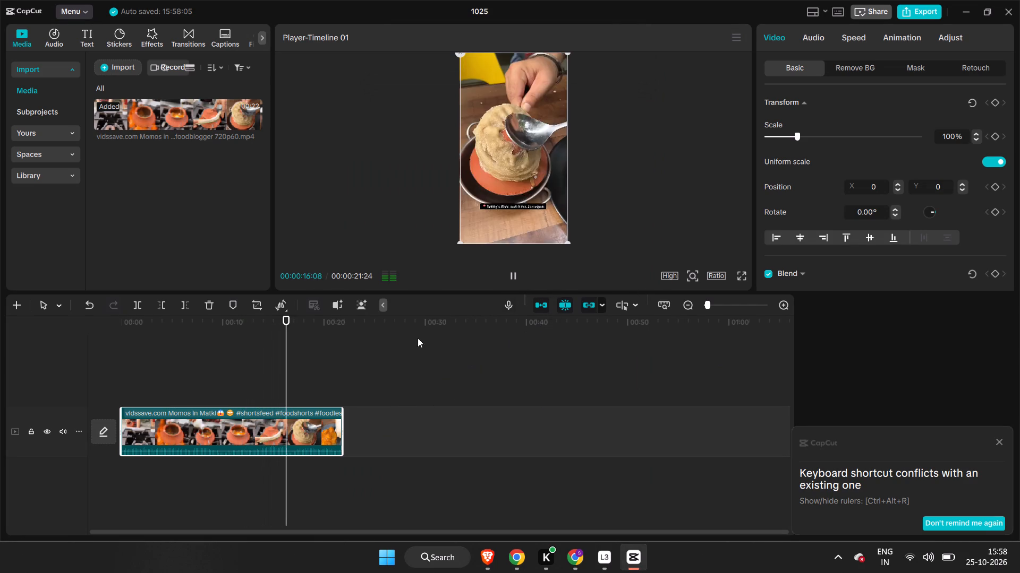
left_click(147, 393)
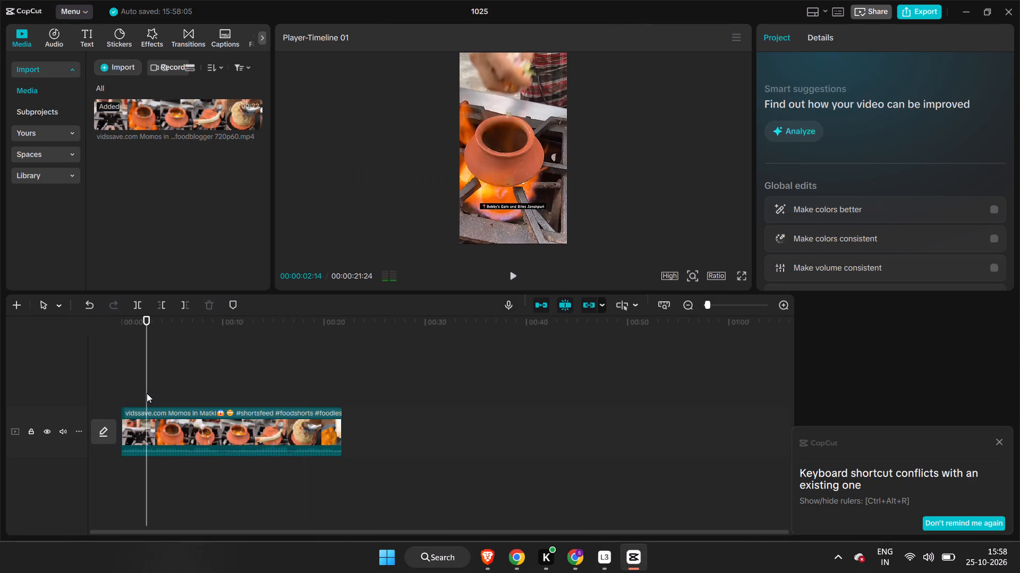
key("space")
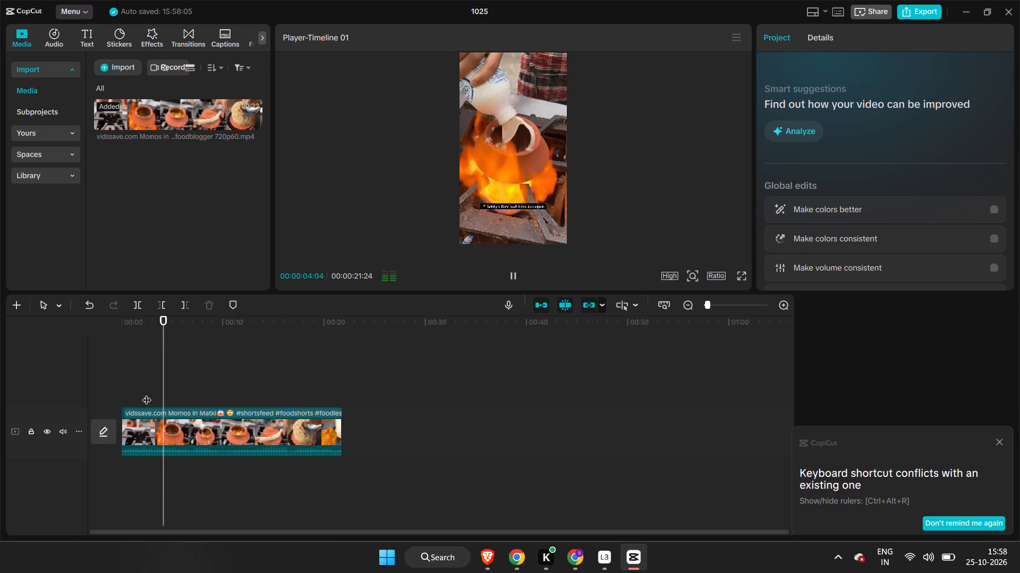
key("space")
key("space")
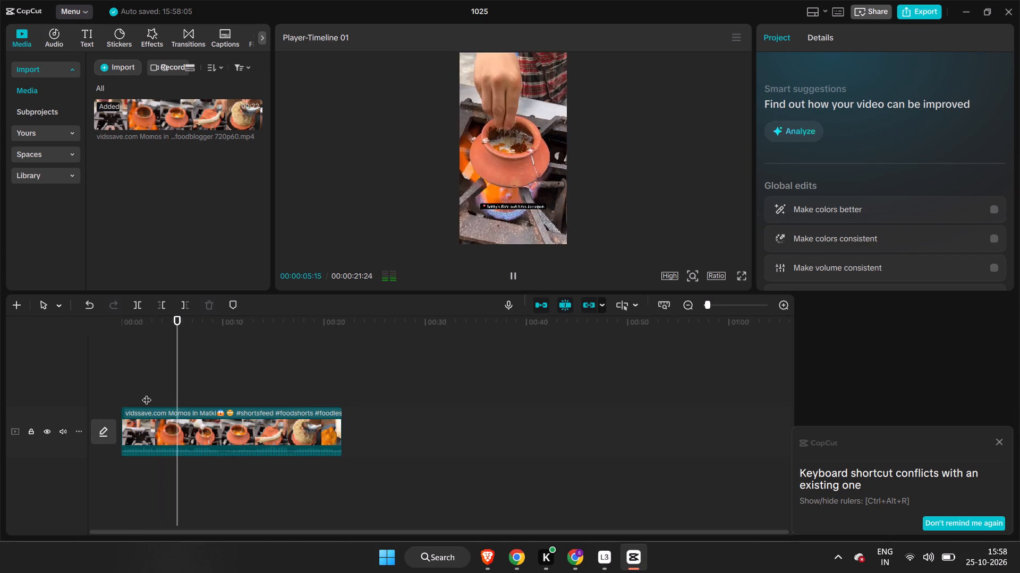
key("space")
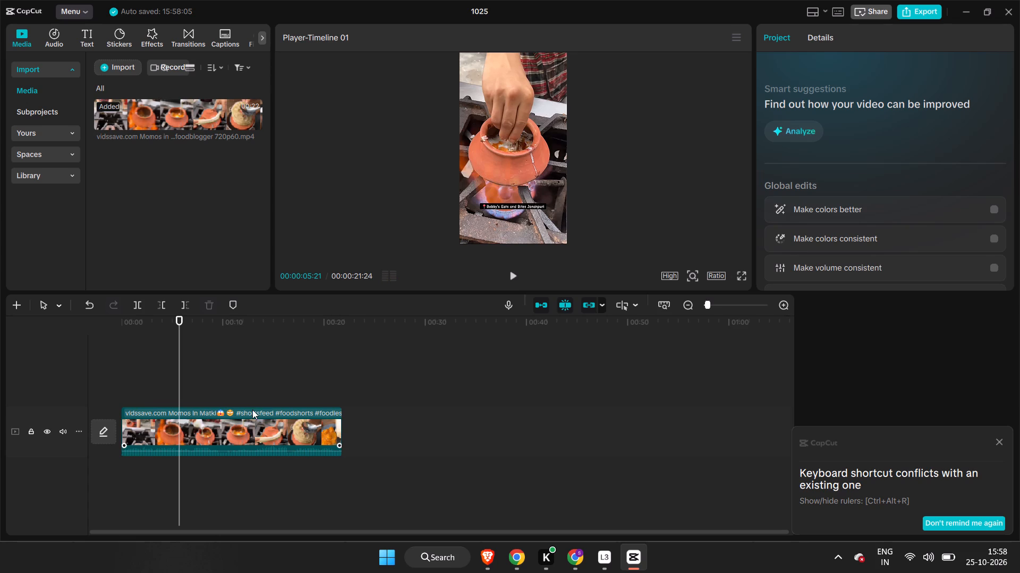
left_click(299, 427)
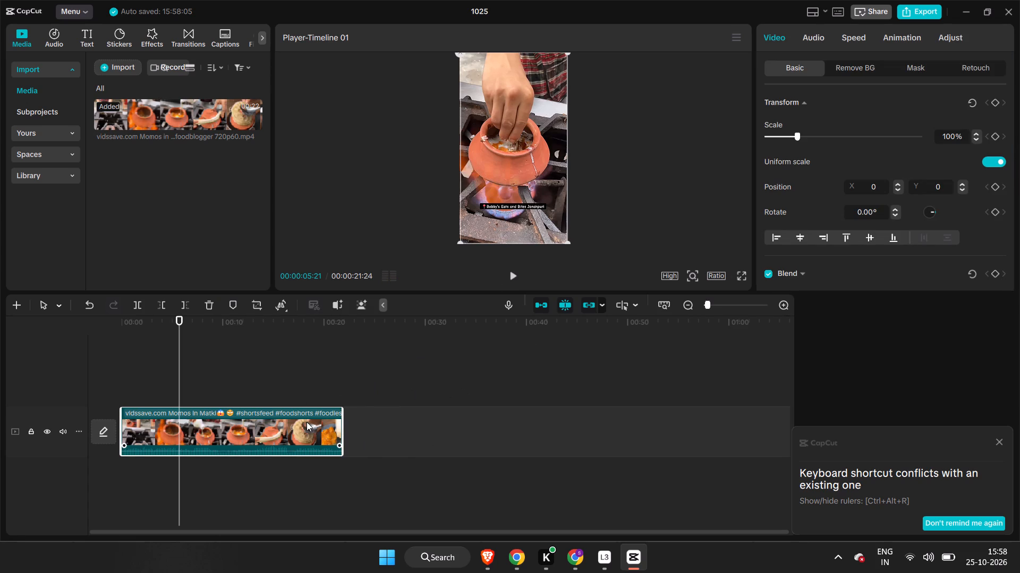
left_click(512, 279)
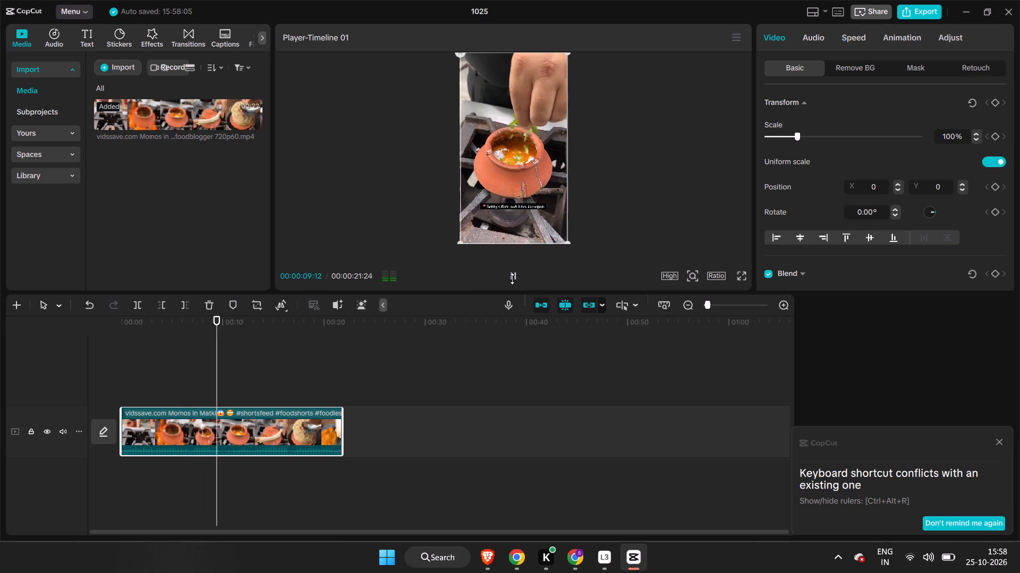
left_click(512, 275)
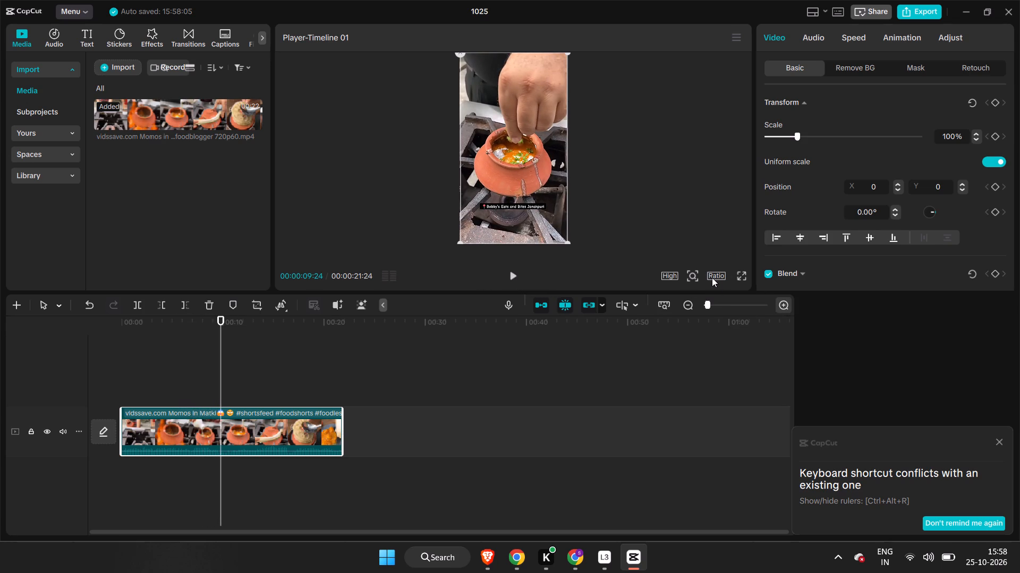
Set the project's aspect ratio to 9:16.
left_click(712, 277)
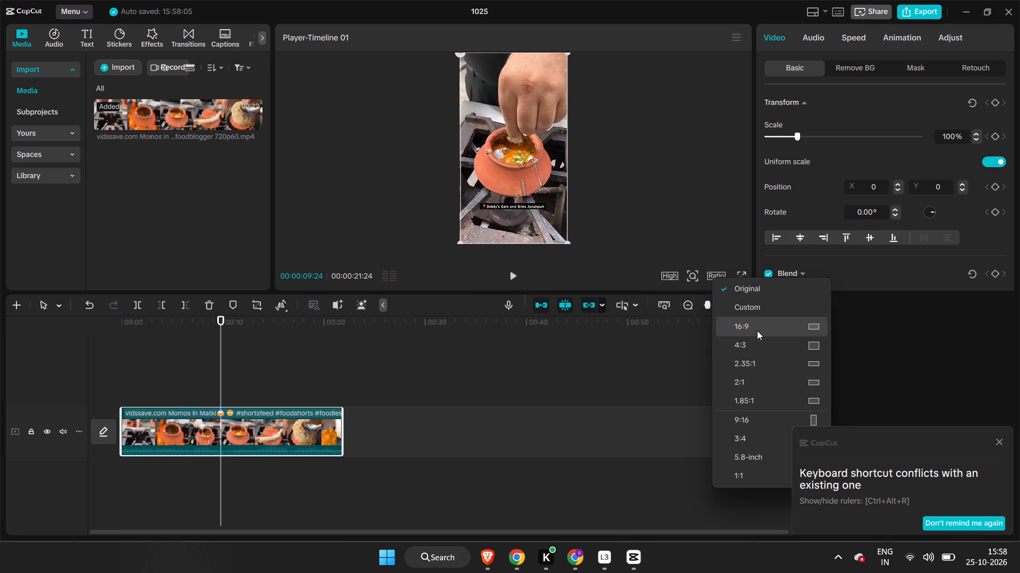
Set the project's aspect ratio to 9:16.
left_click(771, 424)
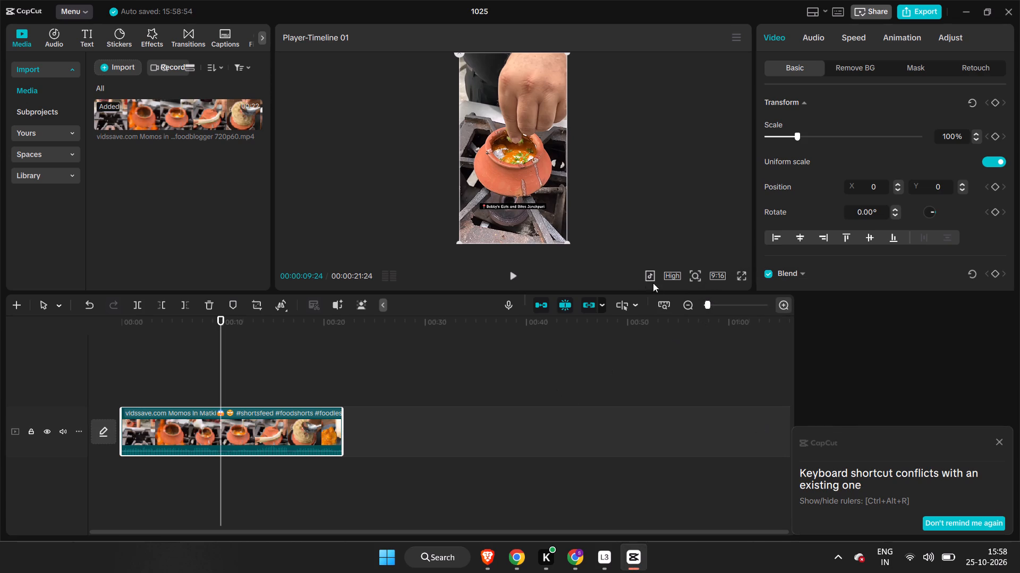
Overlay the short-video platform interface with like, dislike and share icons on the preview to check the momos clip's framing.
left_click(652, 279)
left_click(681, 356)
left_click(480, 213)
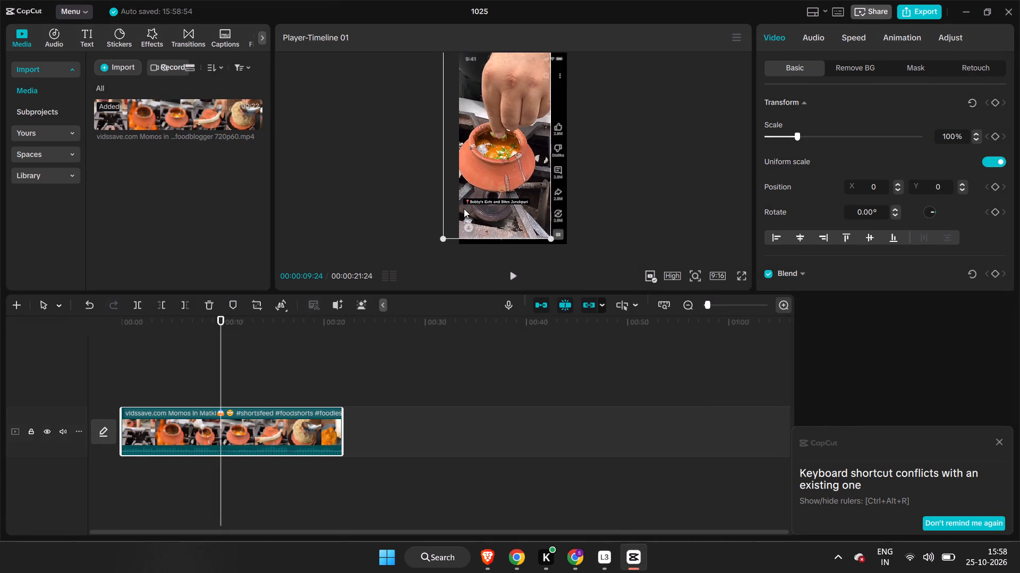
left_click(705, 216)
Open the zoom control for the player preview.
left_click(690, 282)
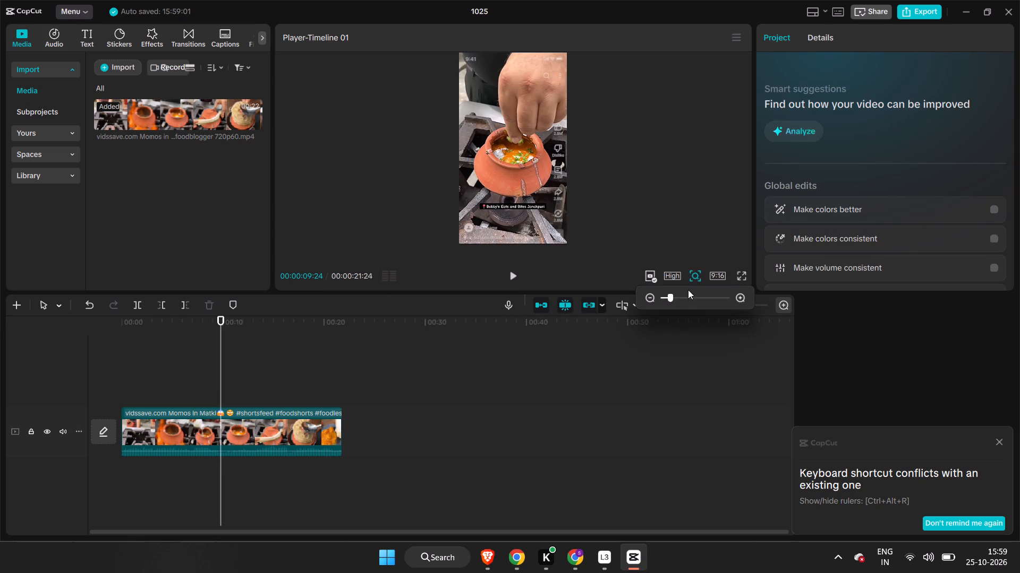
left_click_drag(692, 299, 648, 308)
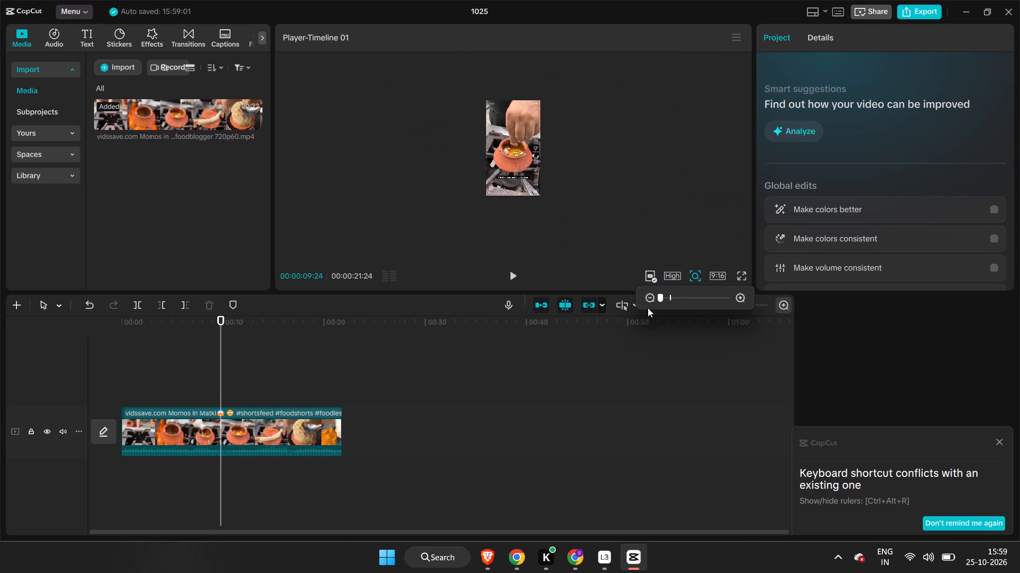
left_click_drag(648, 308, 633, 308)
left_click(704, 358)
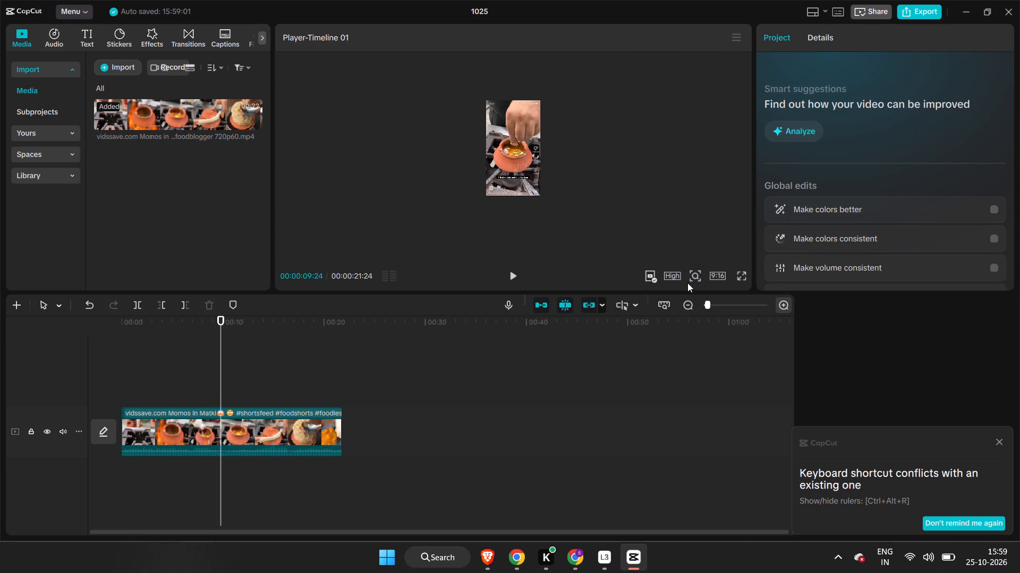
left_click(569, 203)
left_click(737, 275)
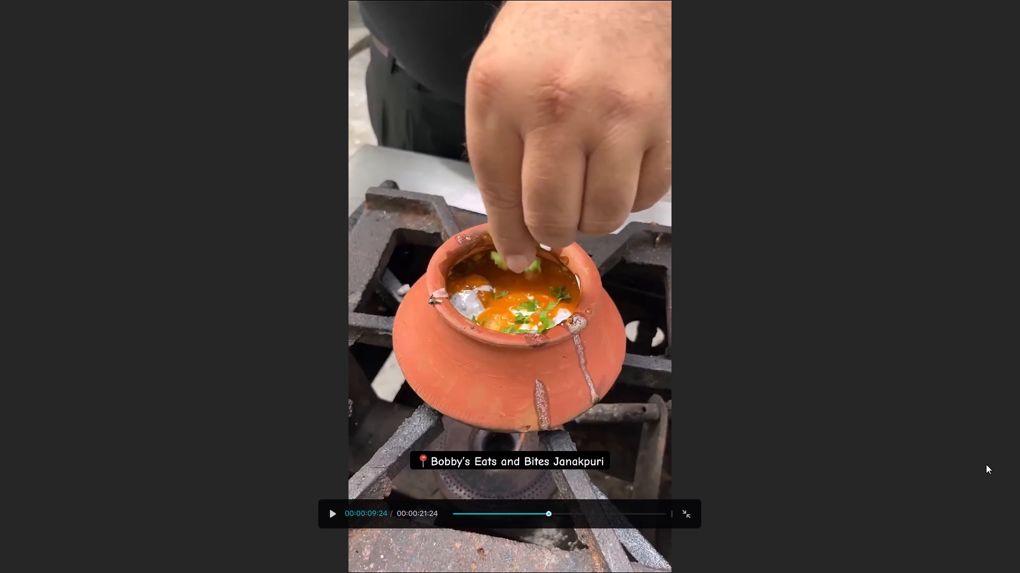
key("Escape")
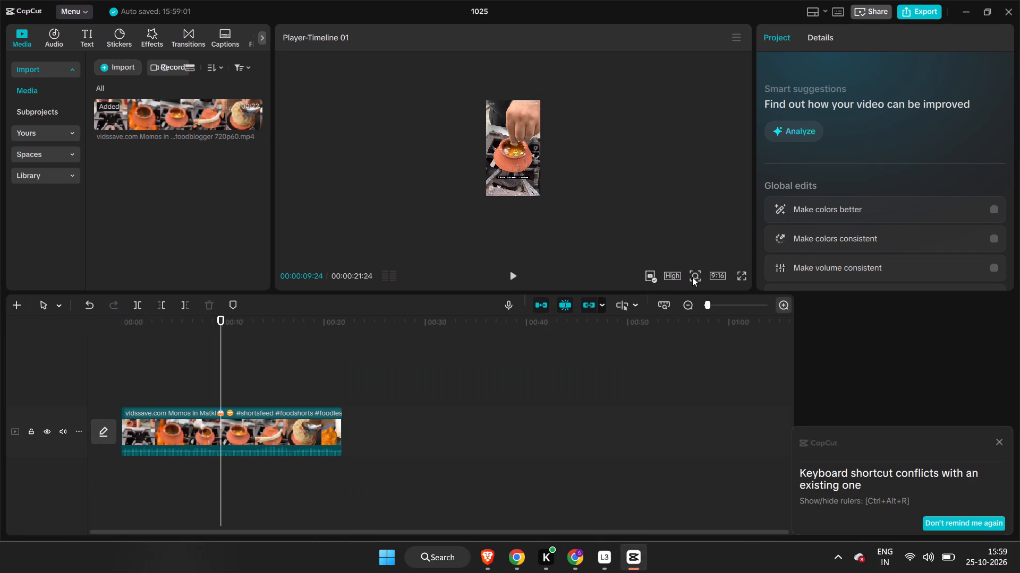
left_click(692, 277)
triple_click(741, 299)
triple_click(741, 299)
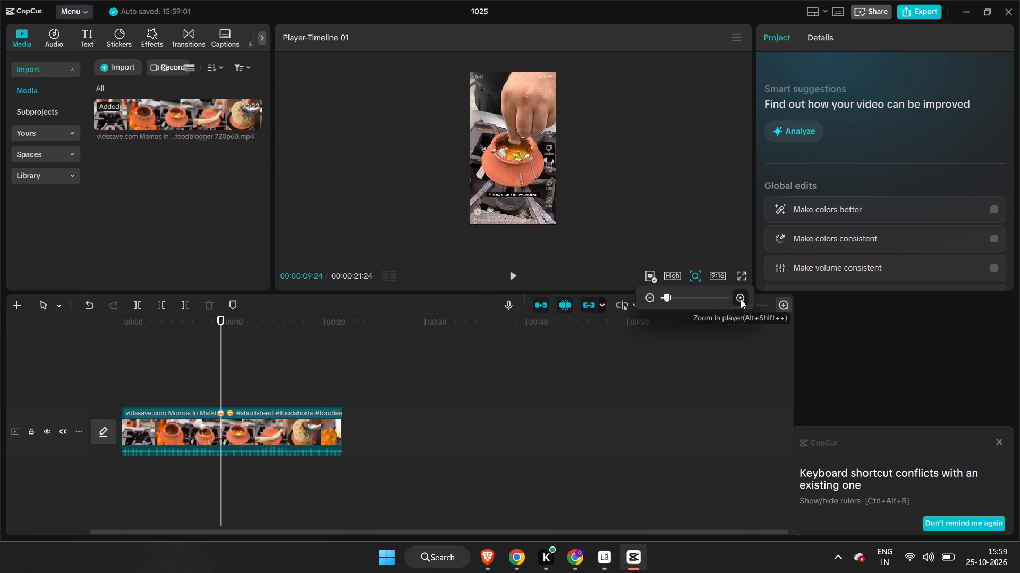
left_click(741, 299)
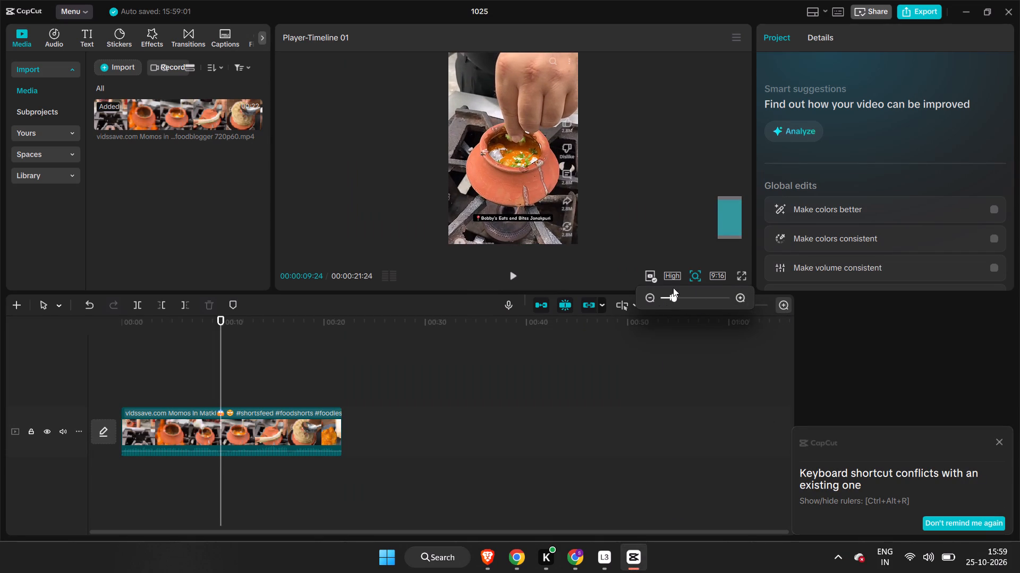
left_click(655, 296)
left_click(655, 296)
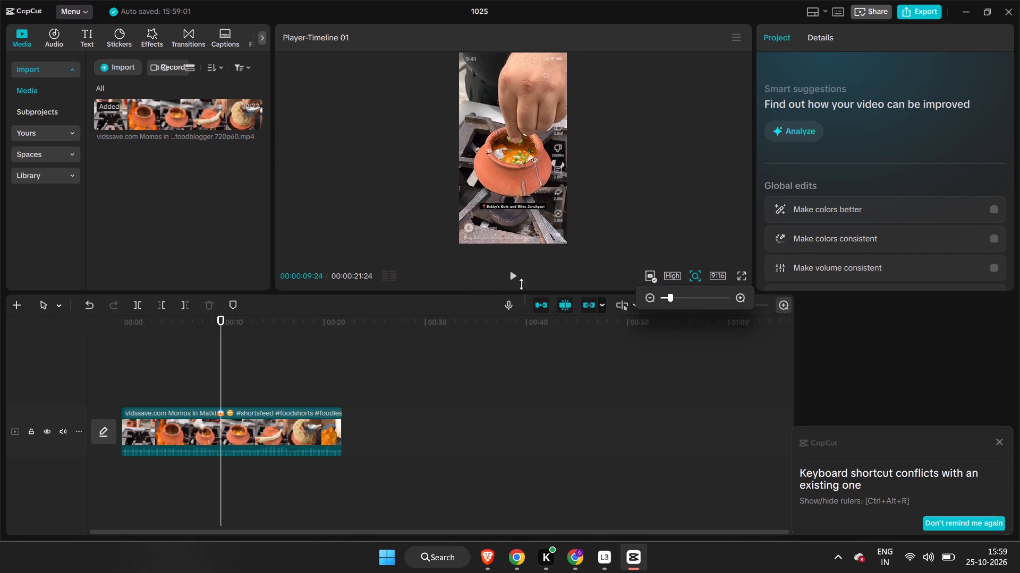
Play the momos clip in the 9:16 frame and full screen to check how it looks.
left_click(512, 278)
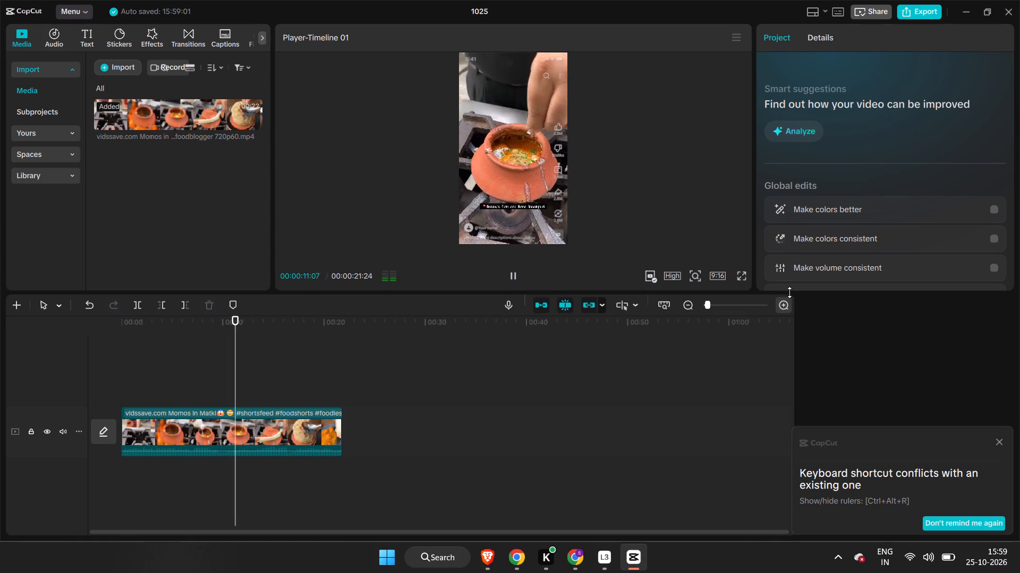
left_click(736, 274)
left_click(744, 280)
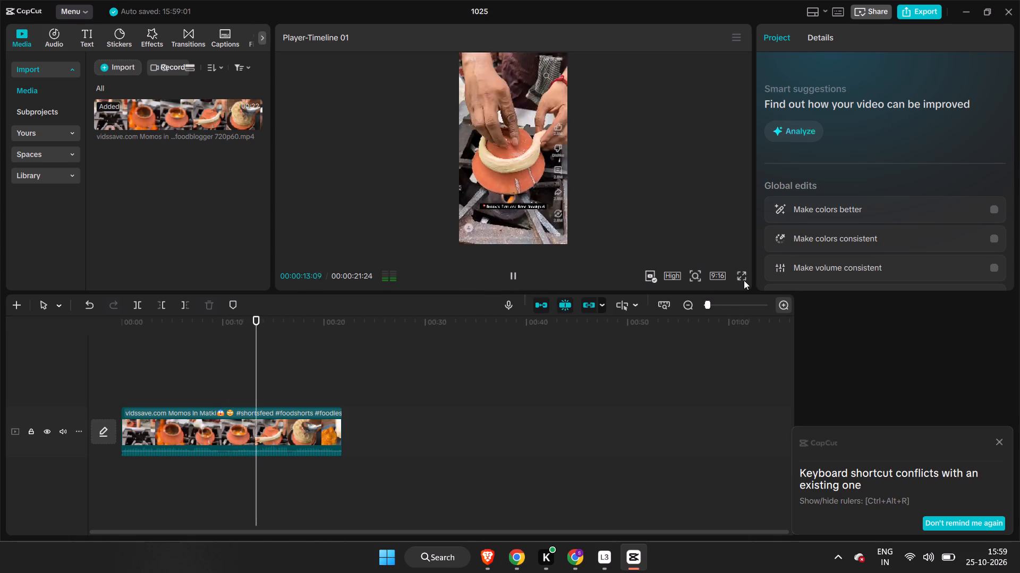
key("grave")
key("Escape")
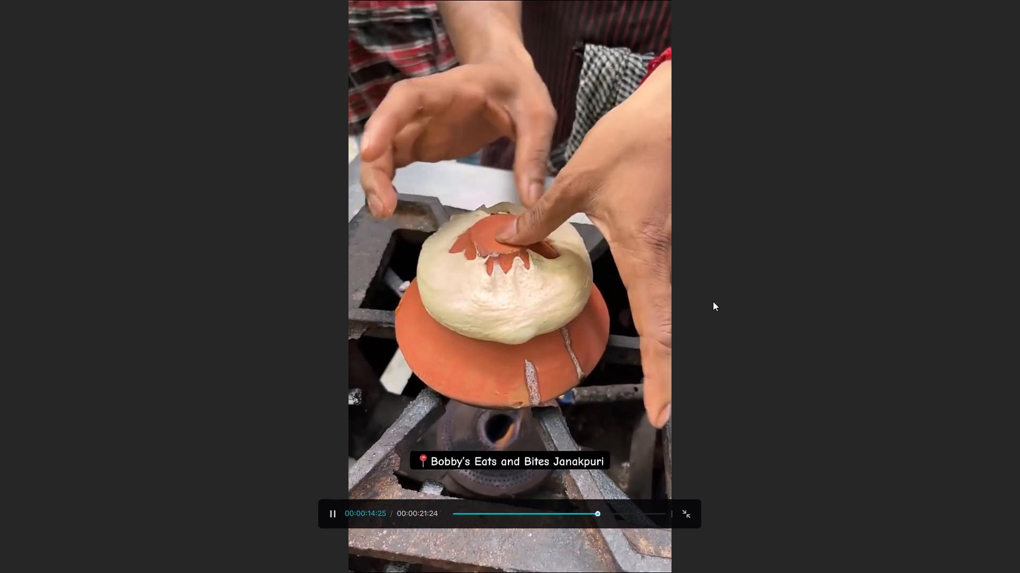
key("space")
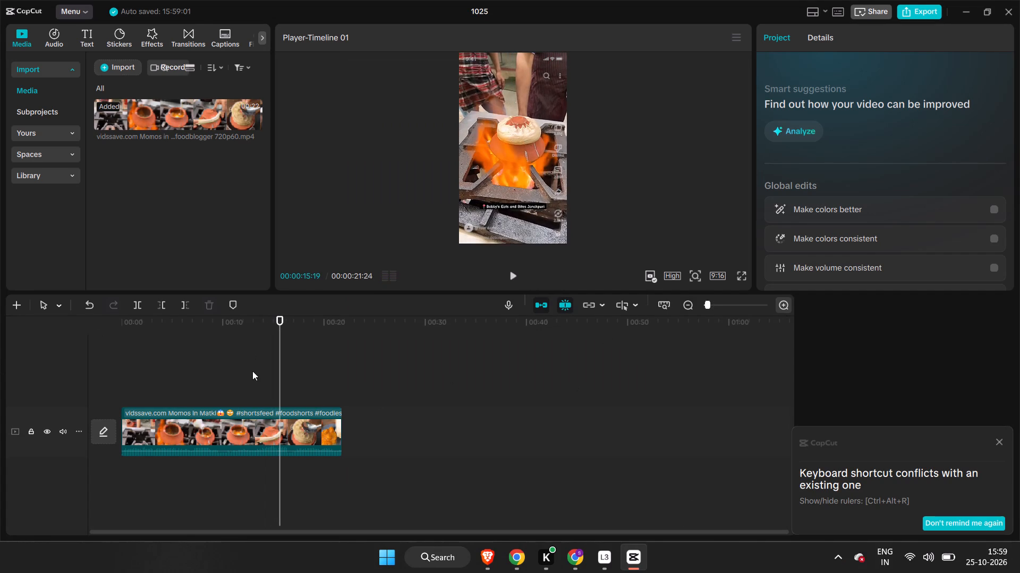
left_click(185, 375)
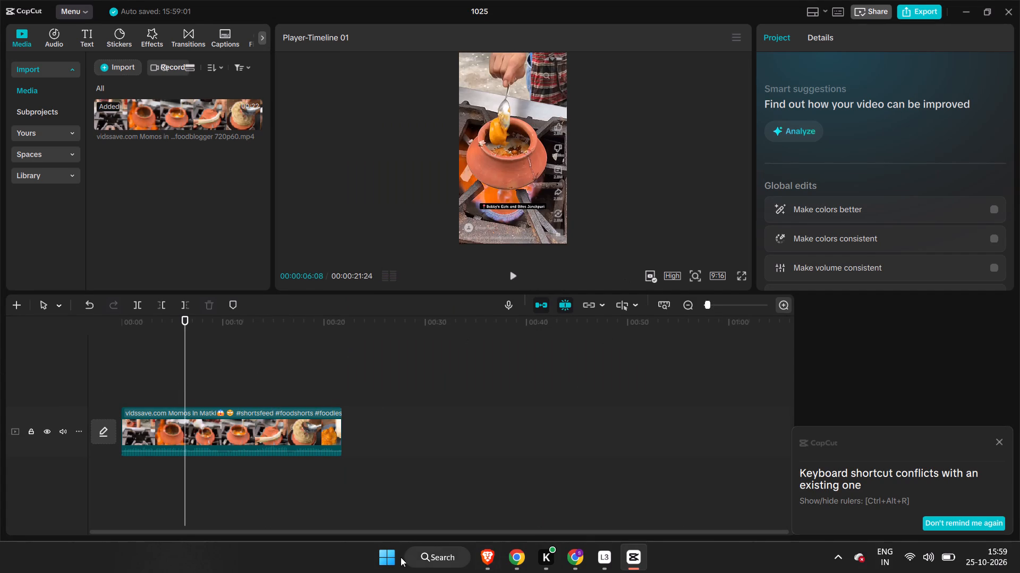
Search Windows for "voice" and open Sound Recorder.
left_click(450, 551)
type("voice")
key("space")
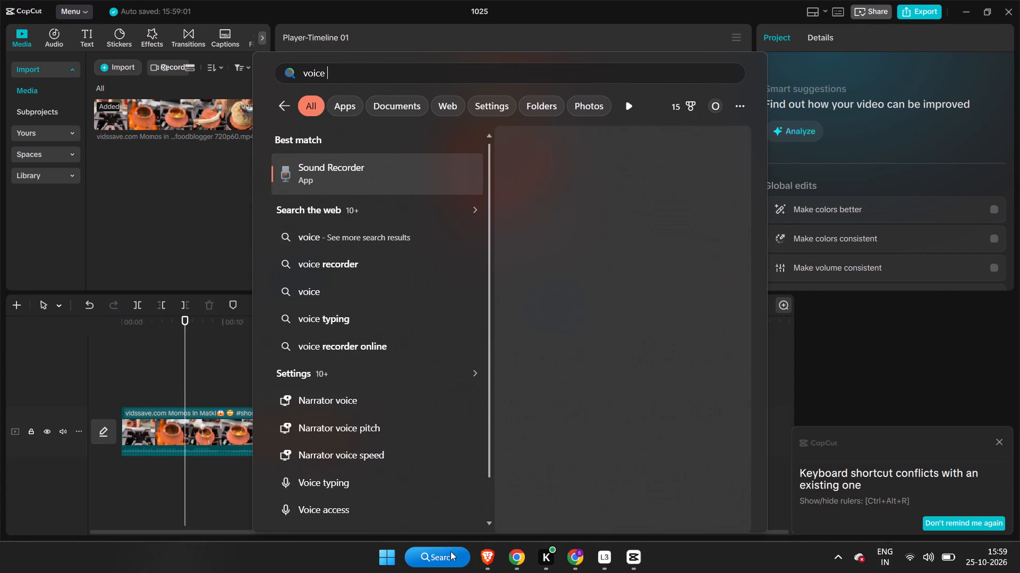
left_click(384, 187)
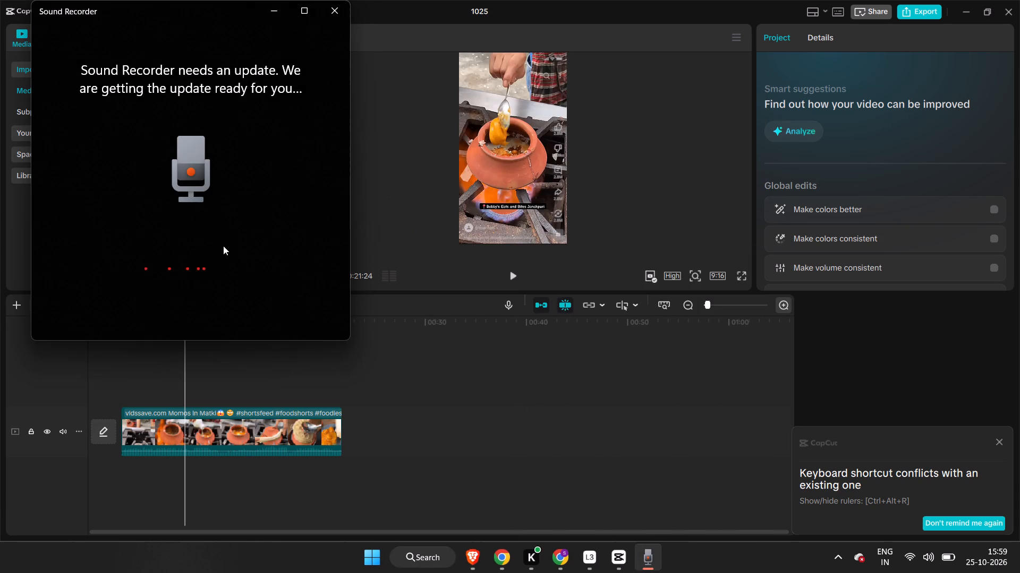
Switch back to CapCut and return the playhead to the start of the timeline.
left_click(152, 378)
left_click_drag(152, 378, 98, 374)
Switch to Sound Recorder and move its window so the video preview stays uncovered.
left_click(644, 563)
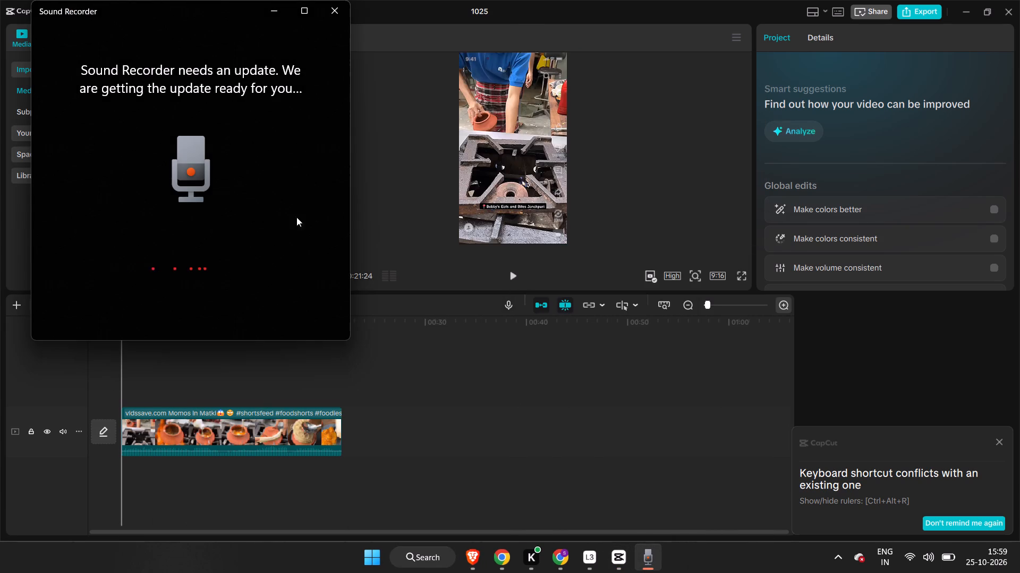
left_click_drag(163, 6, 360, 71)
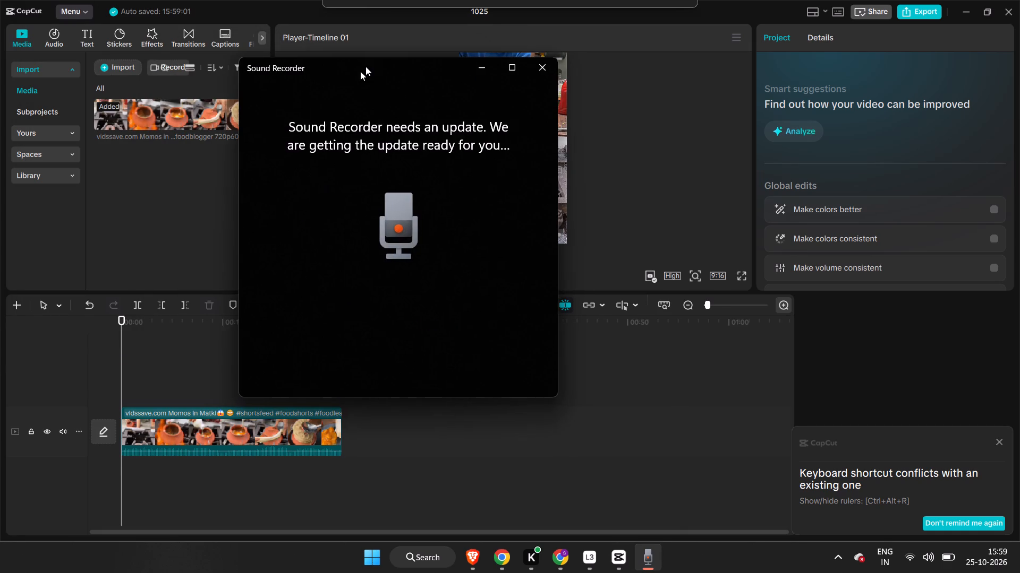
left_click_drag(360, 71, 143, 49)
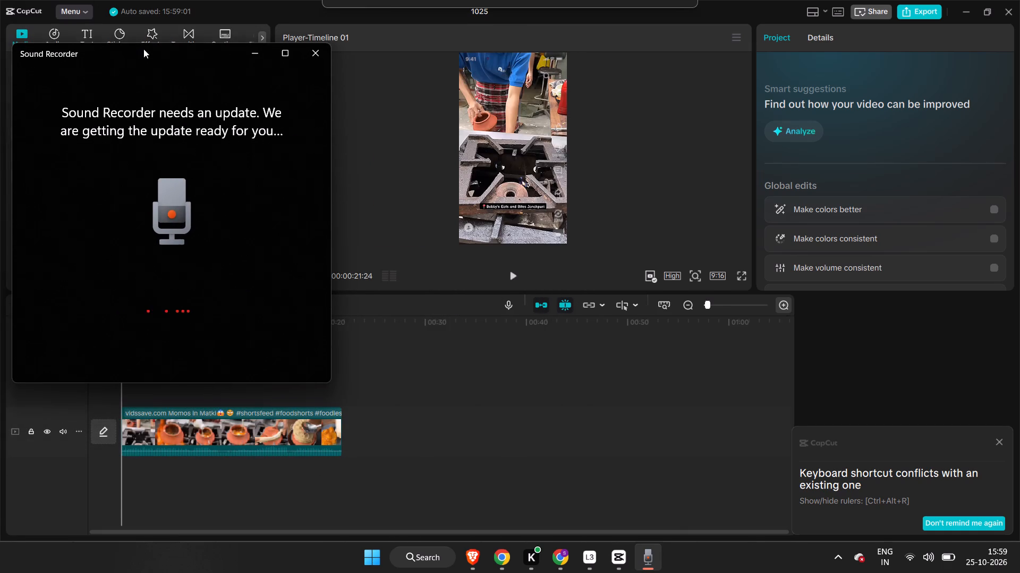
left_click_drag(143, 49, 144, 40)
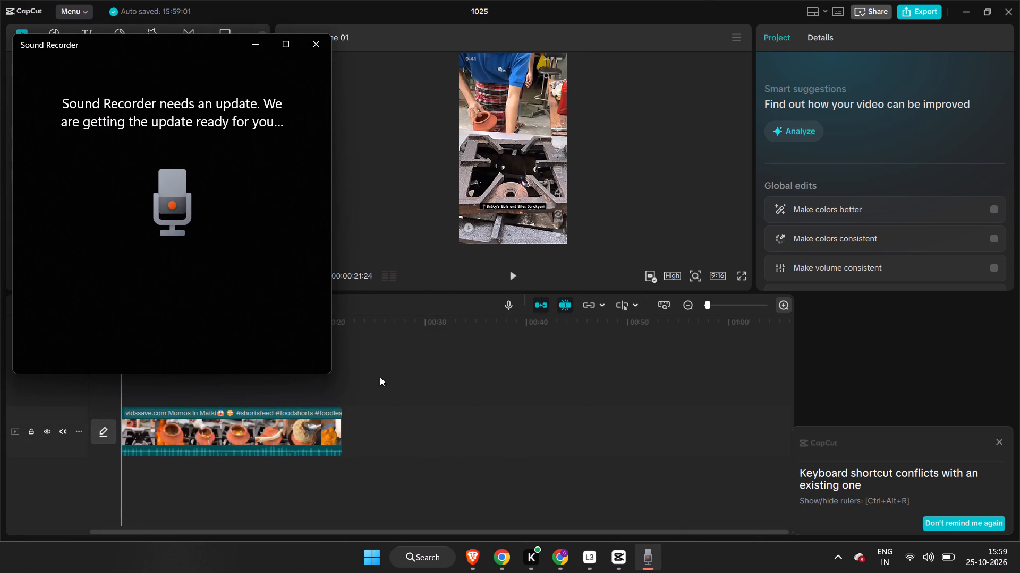
Switch to CapCut, play the momos clip through to its end, and return the playhead to the start.
left_click(516, 273)
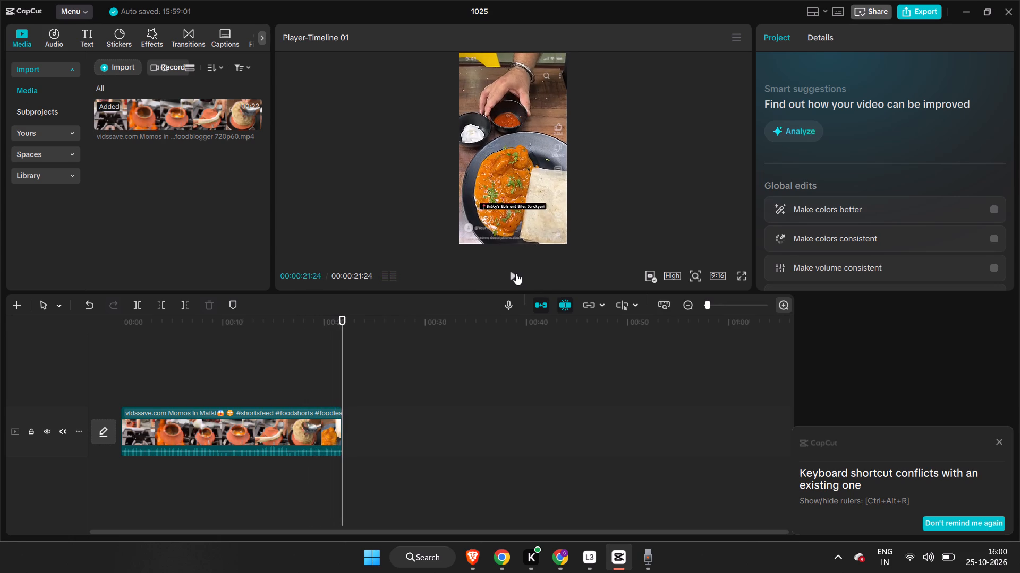
left_click(516, 273)
left_click(516, 273)
left_click_drag(147, 370, 135, 367)
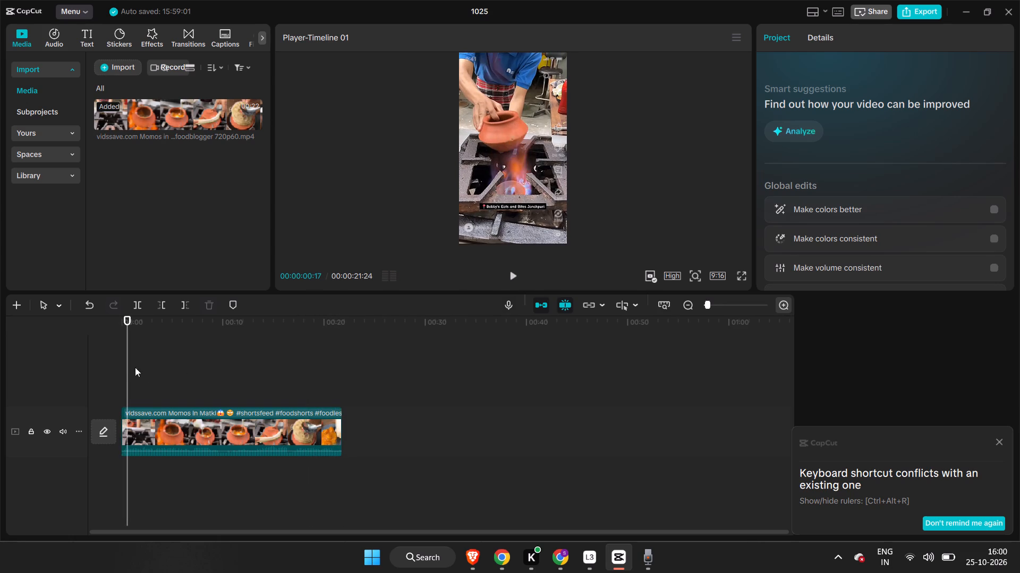
left_click_drag(135, 367, 129, 366)
left_click_drag(129, 366, 101, 359)
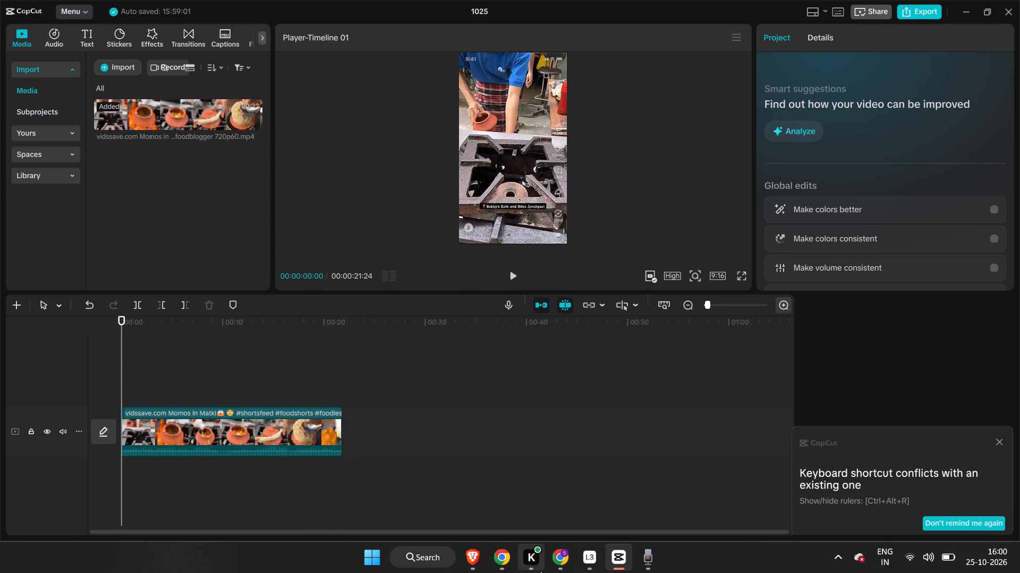
Switch to Sound Recorder and close it, returning to the CapCut project.
left_click(635, 572)
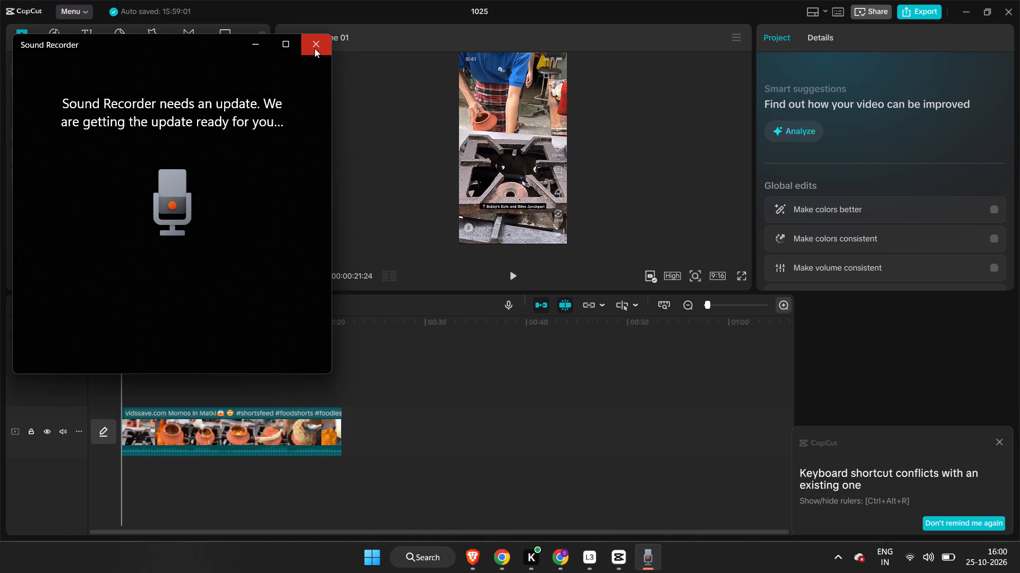
left_click(314, 48)
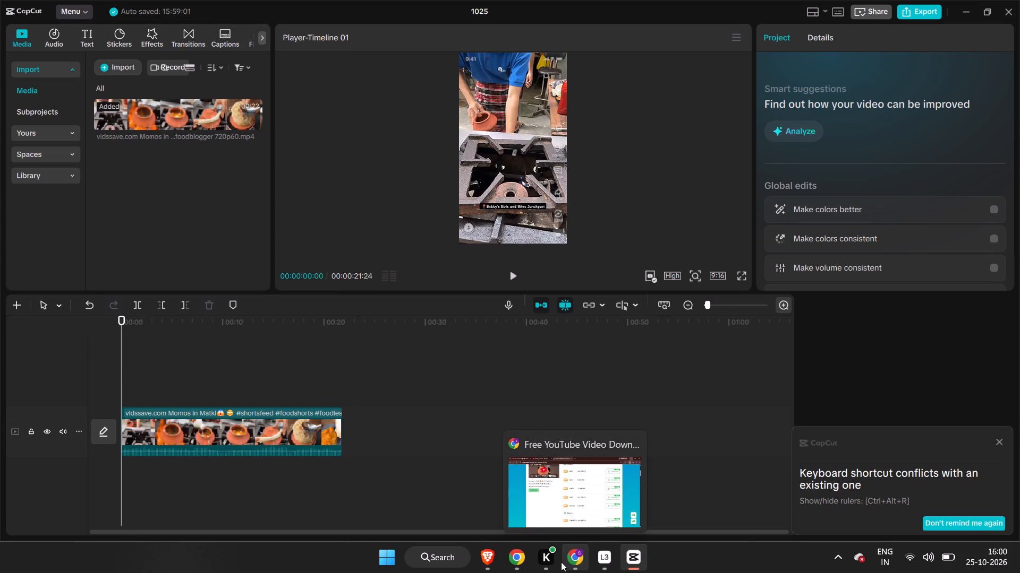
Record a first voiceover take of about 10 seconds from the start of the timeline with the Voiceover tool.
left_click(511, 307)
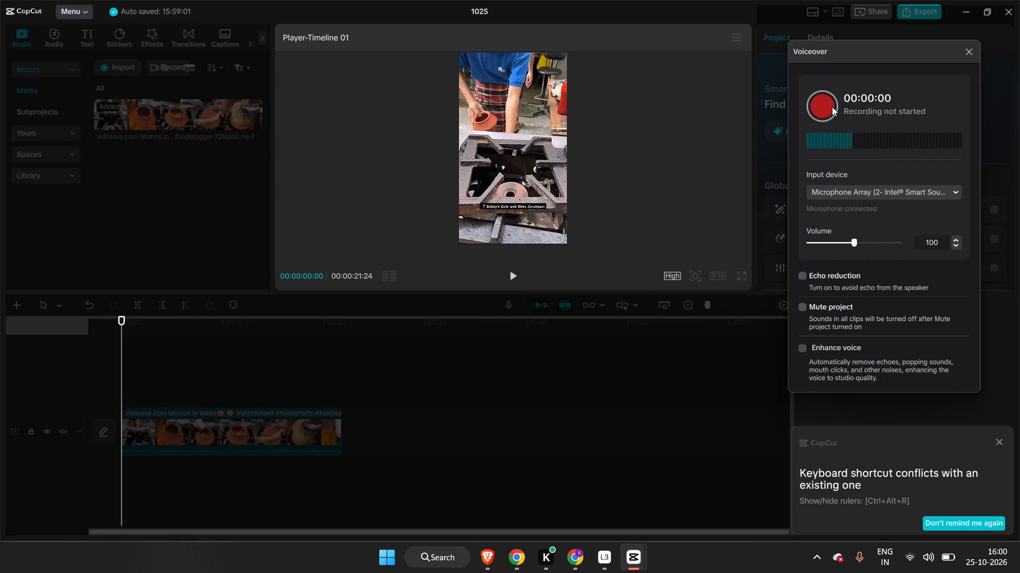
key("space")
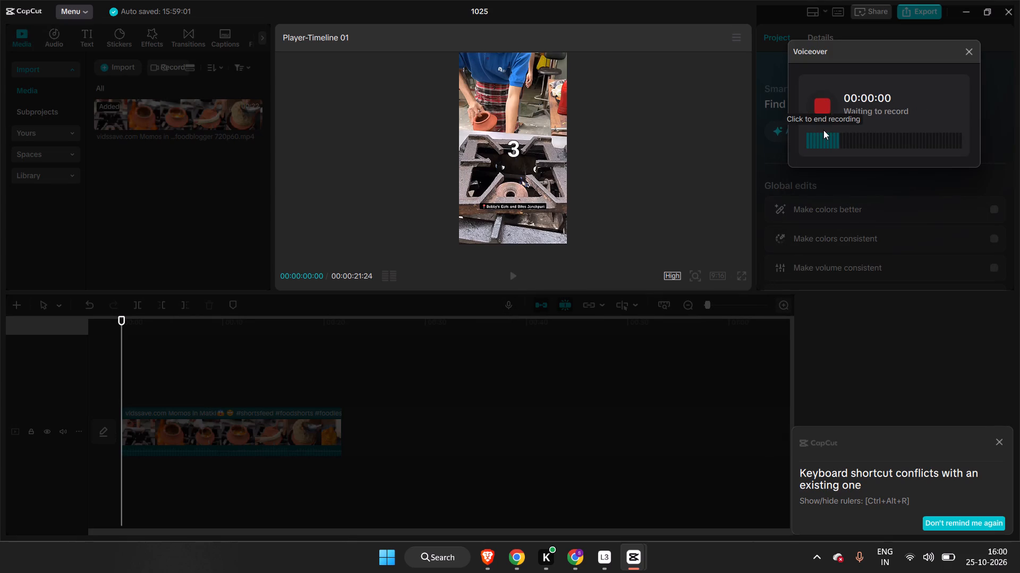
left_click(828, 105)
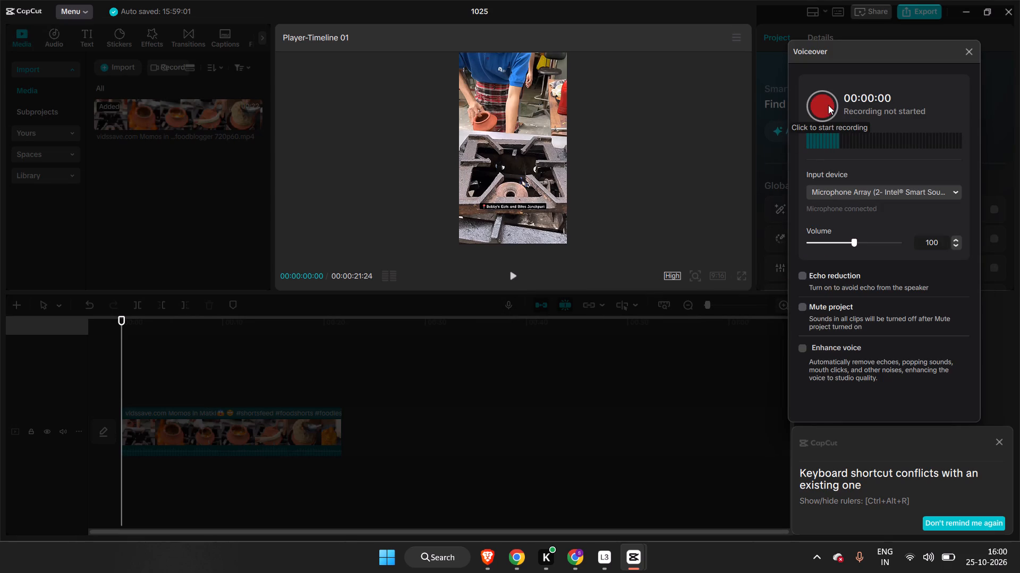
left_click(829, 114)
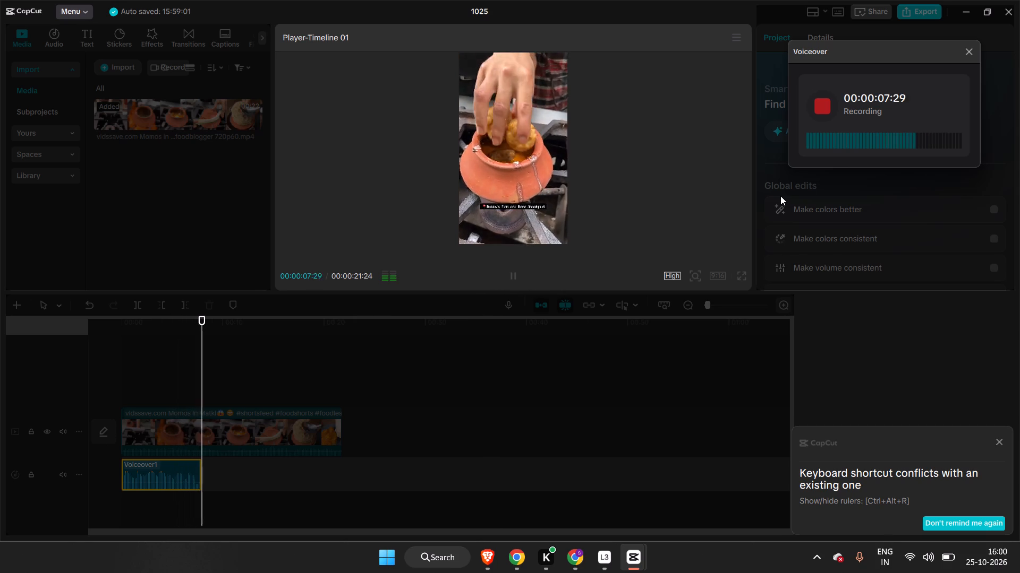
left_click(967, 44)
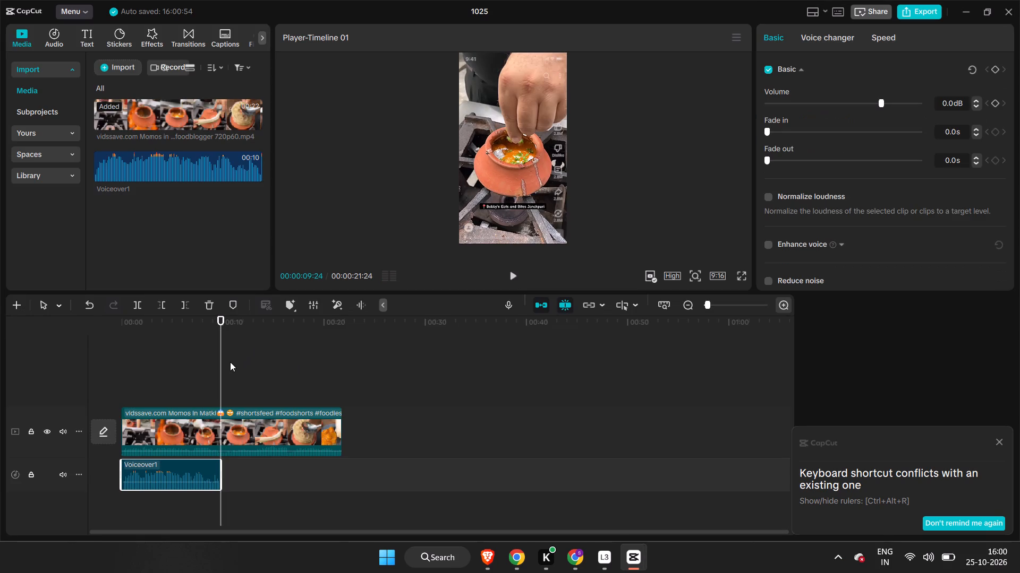
Play the momos clip with the recorded voiceover from the start of the timeline, pausing at about 7 seconds.
left_click_drag(221, 364, 88, 355)
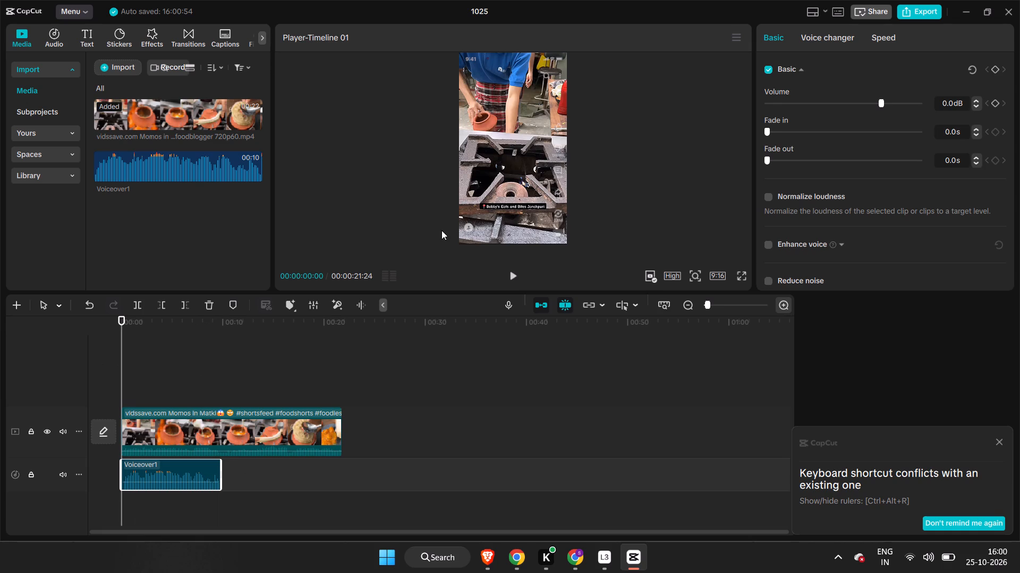
left_click(514, 275)
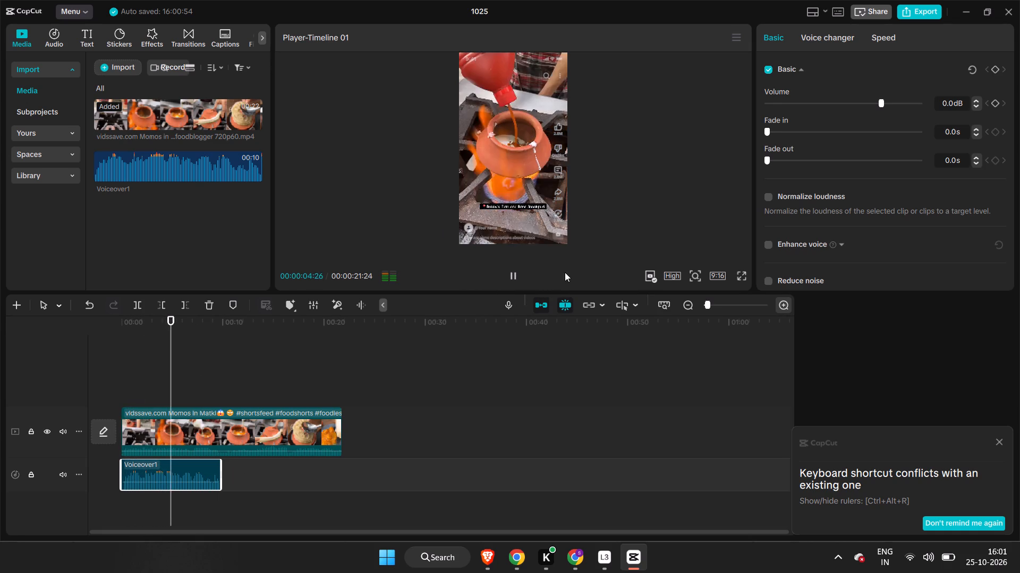
left_click(515, 271)
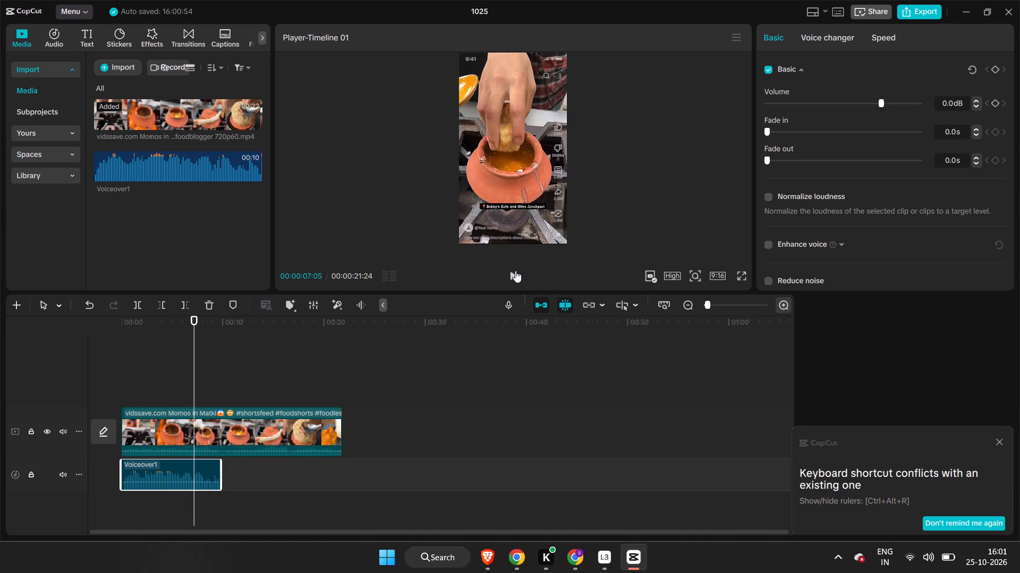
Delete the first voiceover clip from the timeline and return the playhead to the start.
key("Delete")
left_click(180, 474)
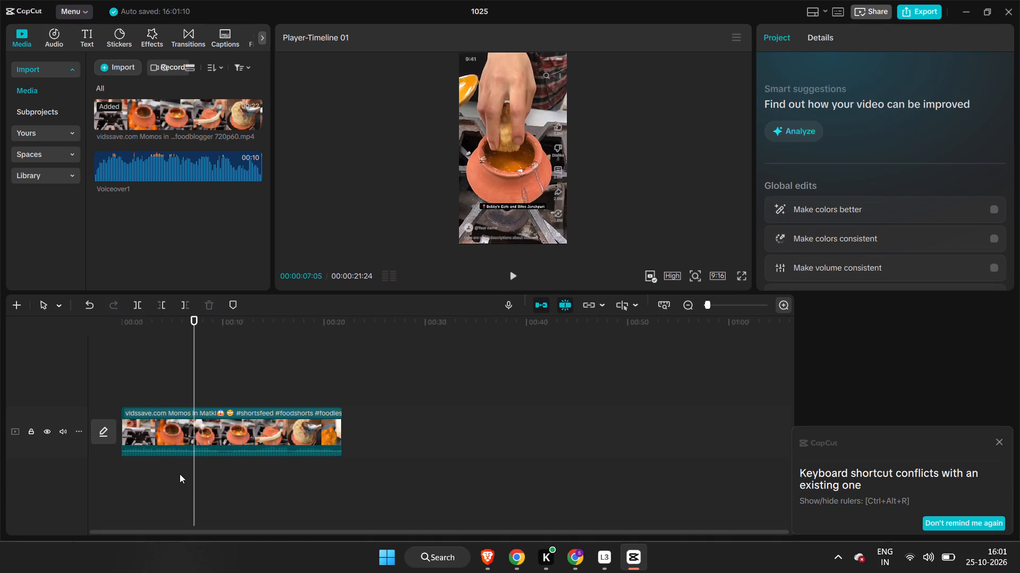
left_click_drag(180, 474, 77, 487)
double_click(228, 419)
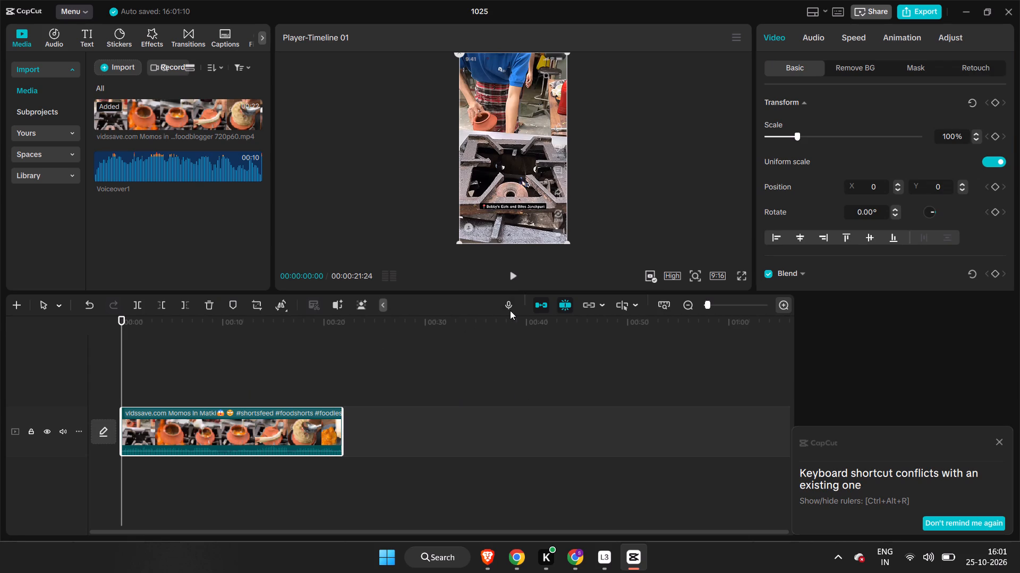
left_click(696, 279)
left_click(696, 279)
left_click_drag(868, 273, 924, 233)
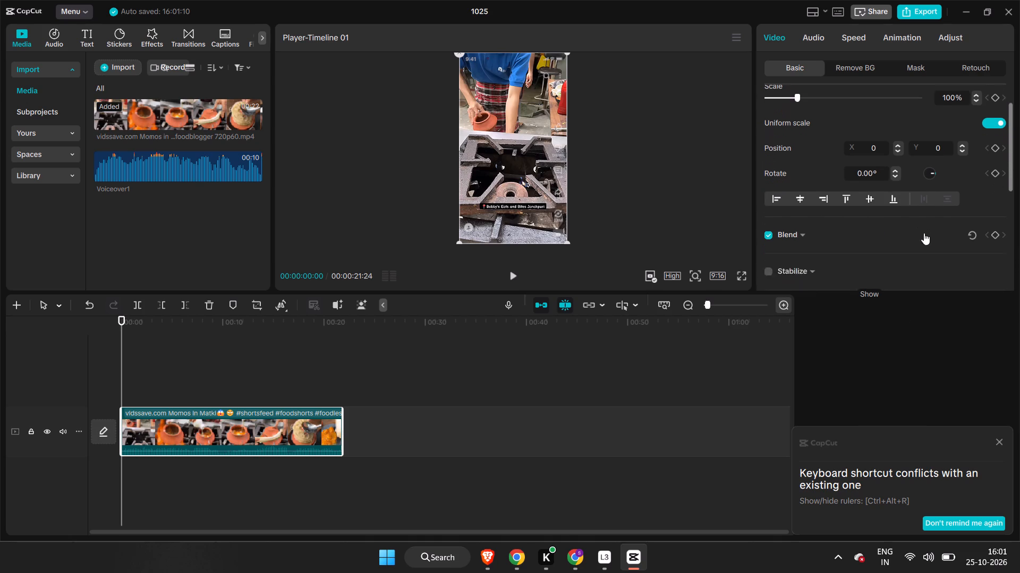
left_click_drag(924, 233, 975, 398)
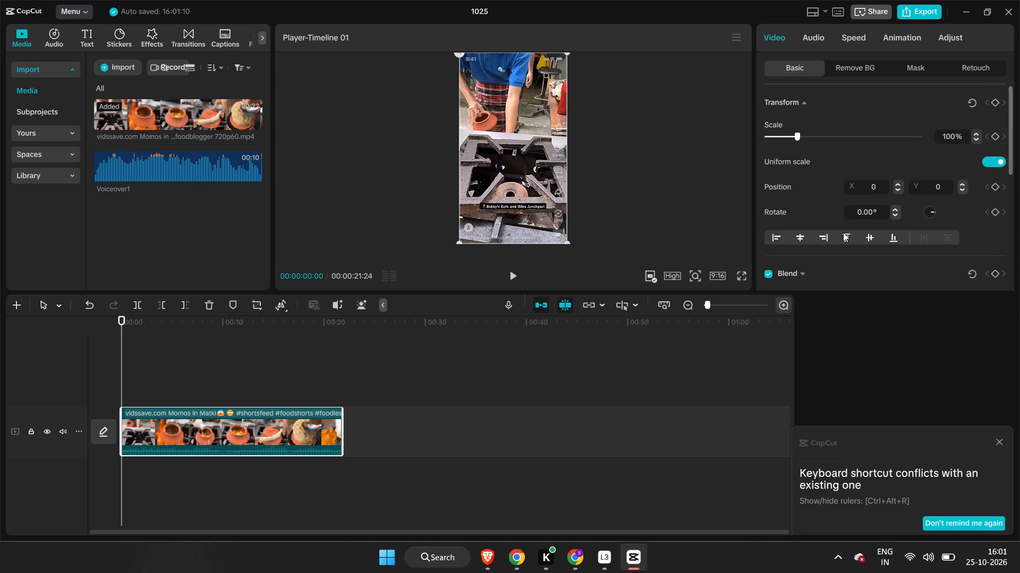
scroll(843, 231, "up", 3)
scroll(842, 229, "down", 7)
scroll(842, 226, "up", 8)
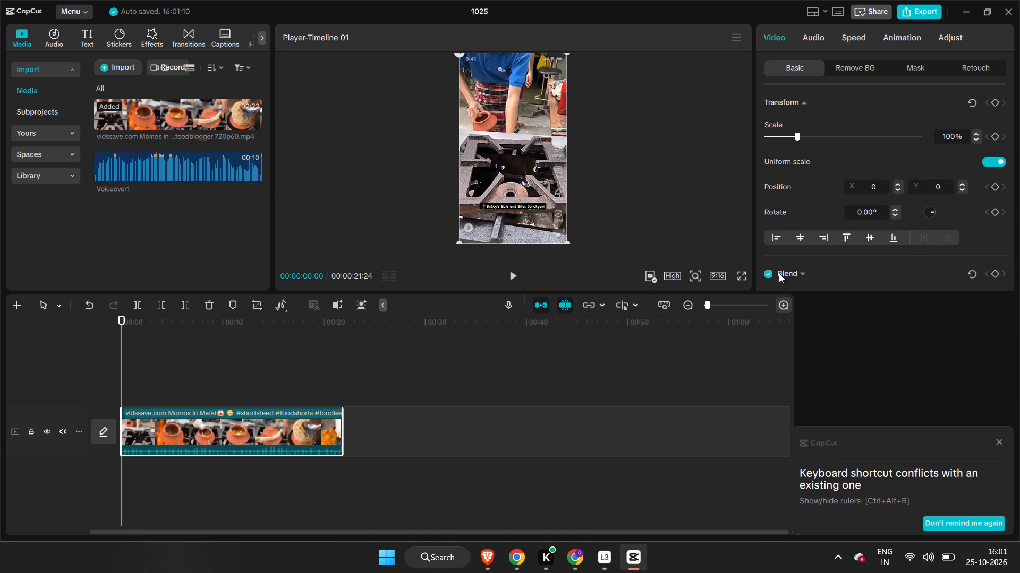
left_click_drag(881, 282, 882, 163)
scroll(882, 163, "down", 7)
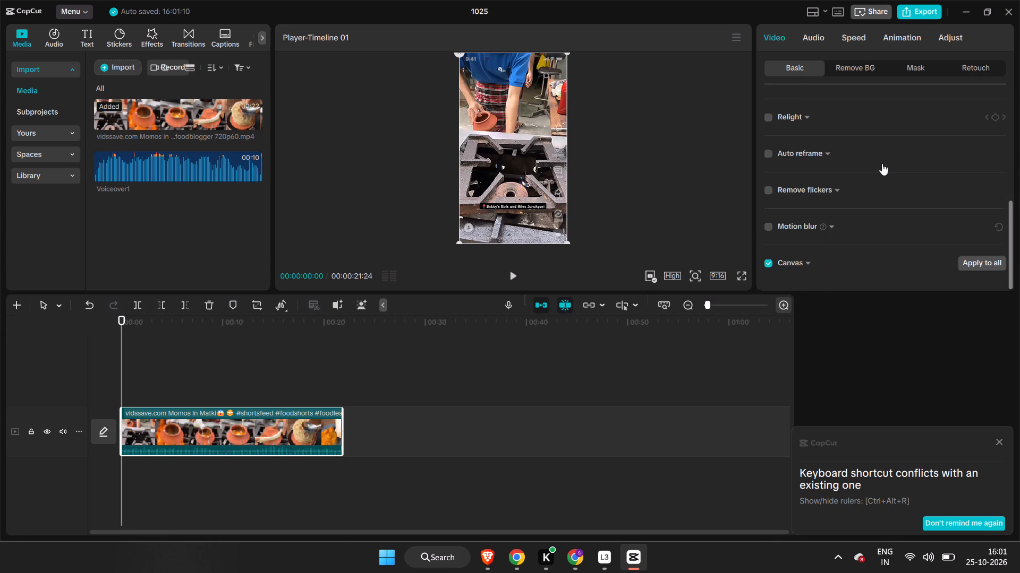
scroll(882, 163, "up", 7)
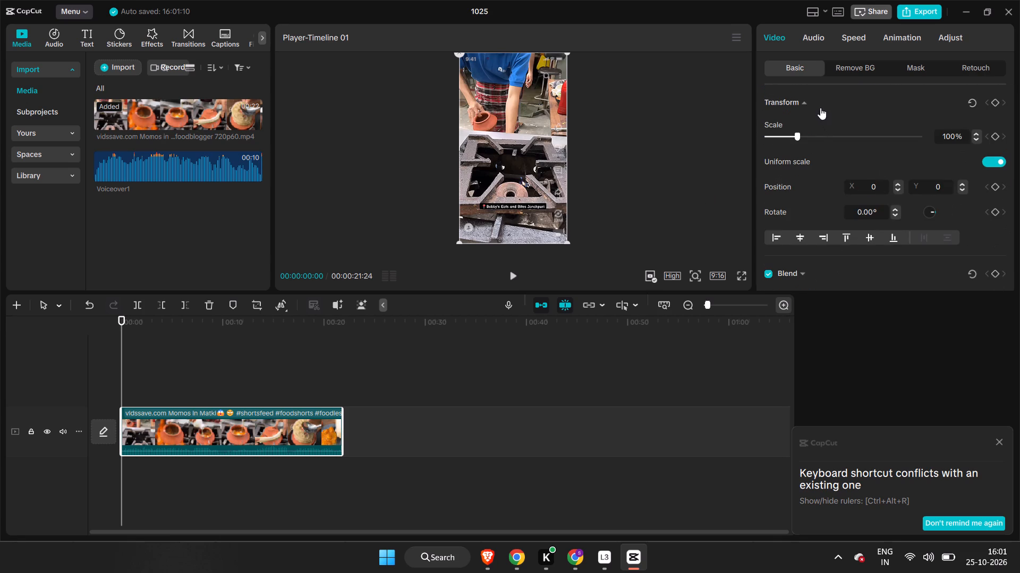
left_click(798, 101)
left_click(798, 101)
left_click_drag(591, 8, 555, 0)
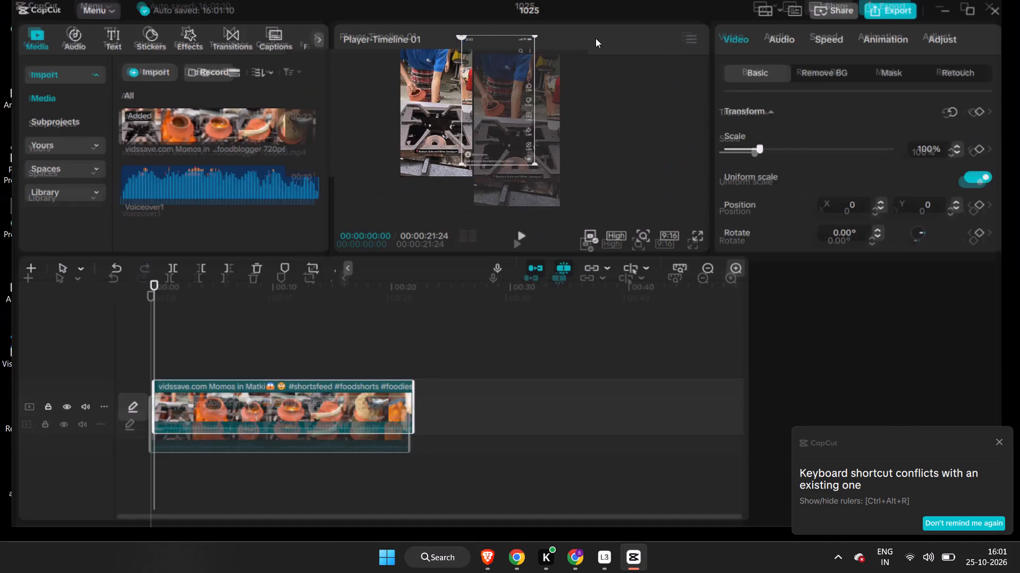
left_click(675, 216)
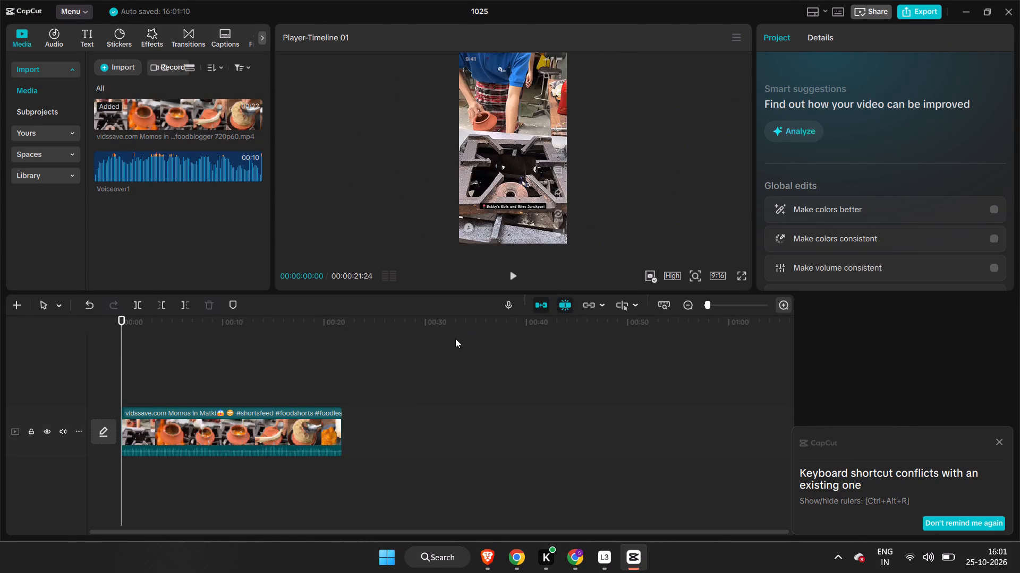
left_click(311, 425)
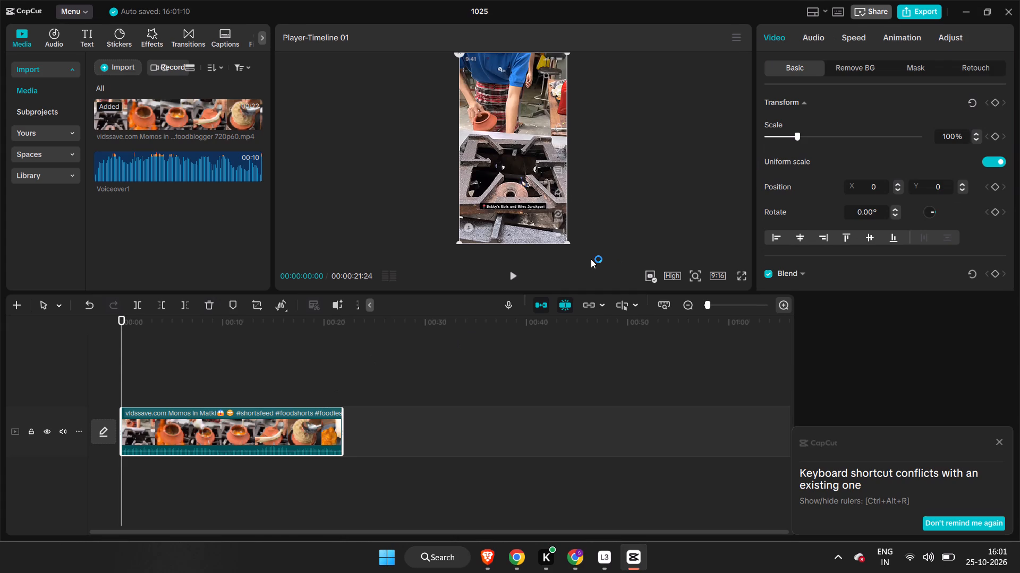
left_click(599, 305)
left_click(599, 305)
Dismiss the keyboard shortcut conflict notification.
left_click(1001, 445)
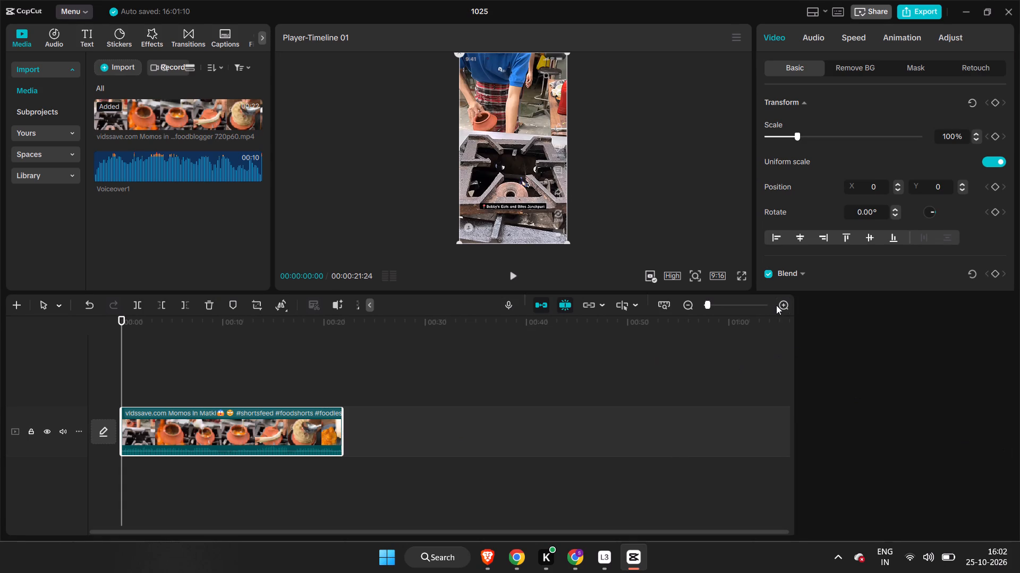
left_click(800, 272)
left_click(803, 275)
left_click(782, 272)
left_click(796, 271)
Record a voiceover of about 24 seconds from the start of the timeline over the whole momos clip, and close the Voiceover tool.
left_click(515, 300)
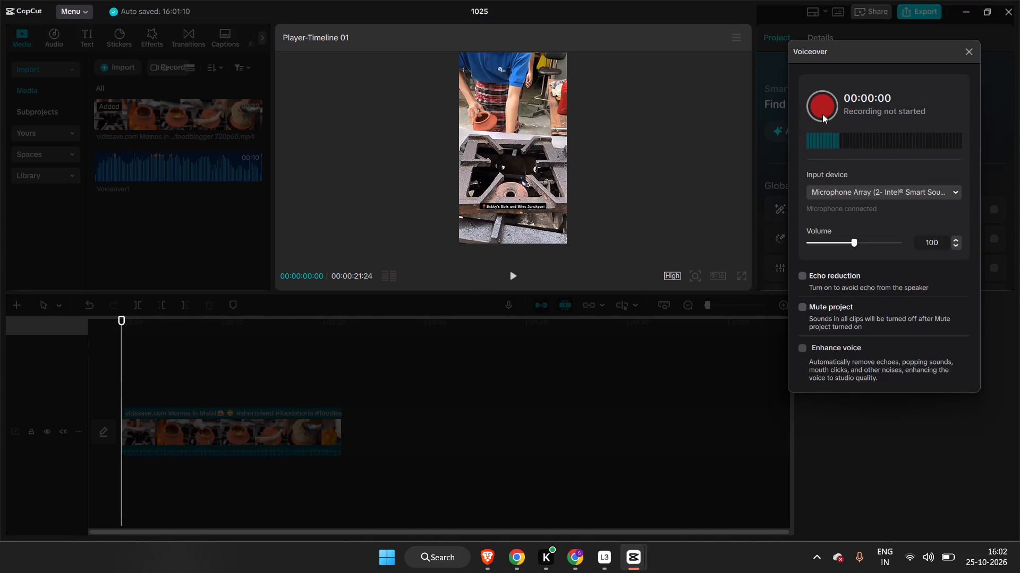
left_click(822, 114)
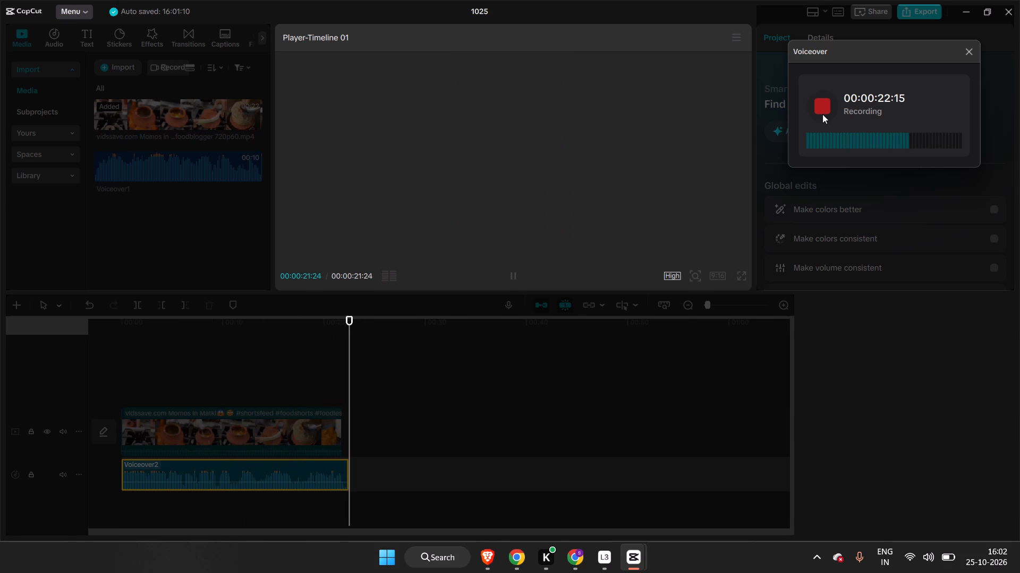
key("space")
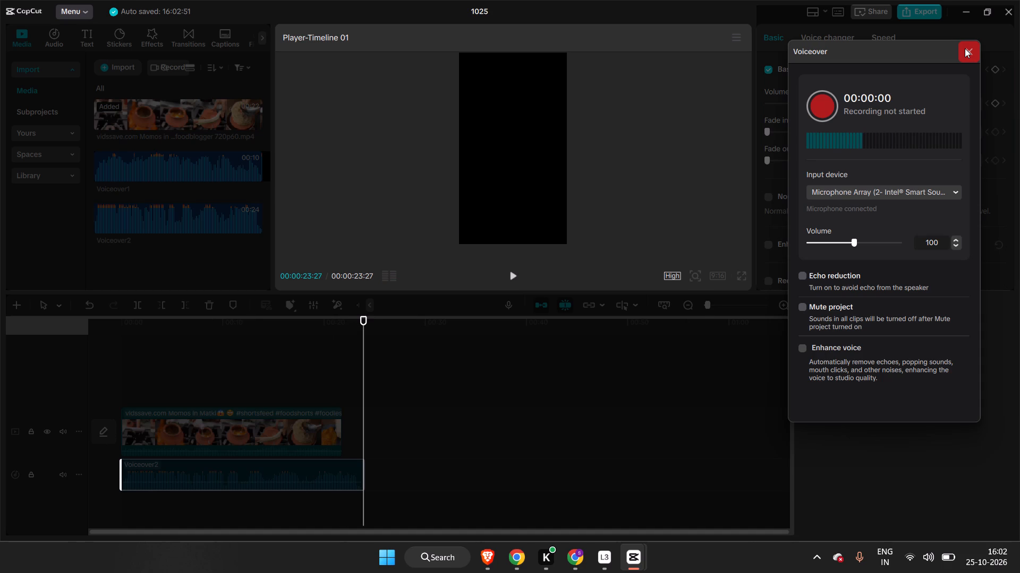
left_click(965, 48)
Return the playhead to the start and play the momos clip with the new voiceover through to the end.
left_click(165, 393)
left_click_drag(165, 393, 121, 392)
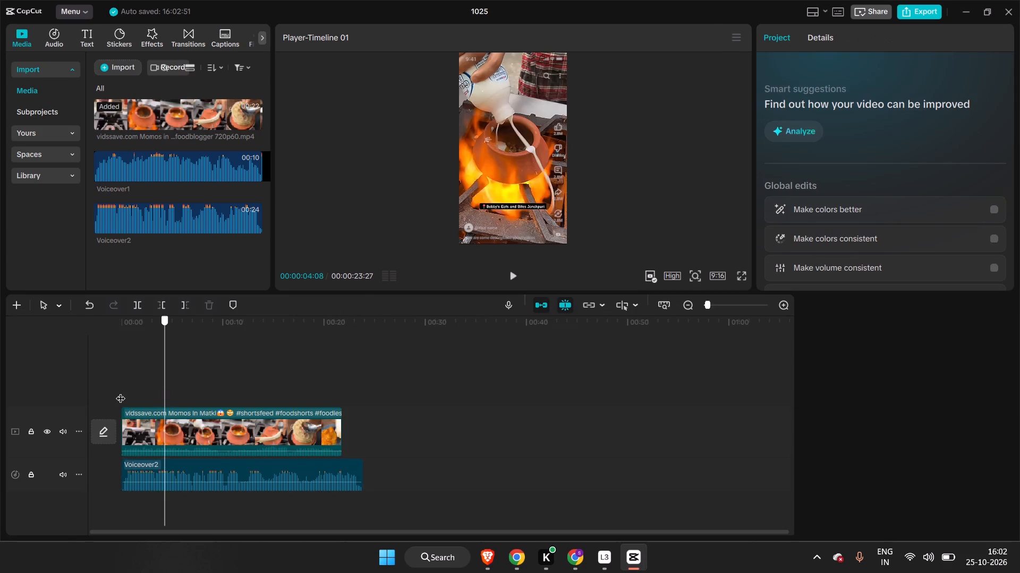
left_click_drag(121, 392, 69, 394)
left_click(514, 278)
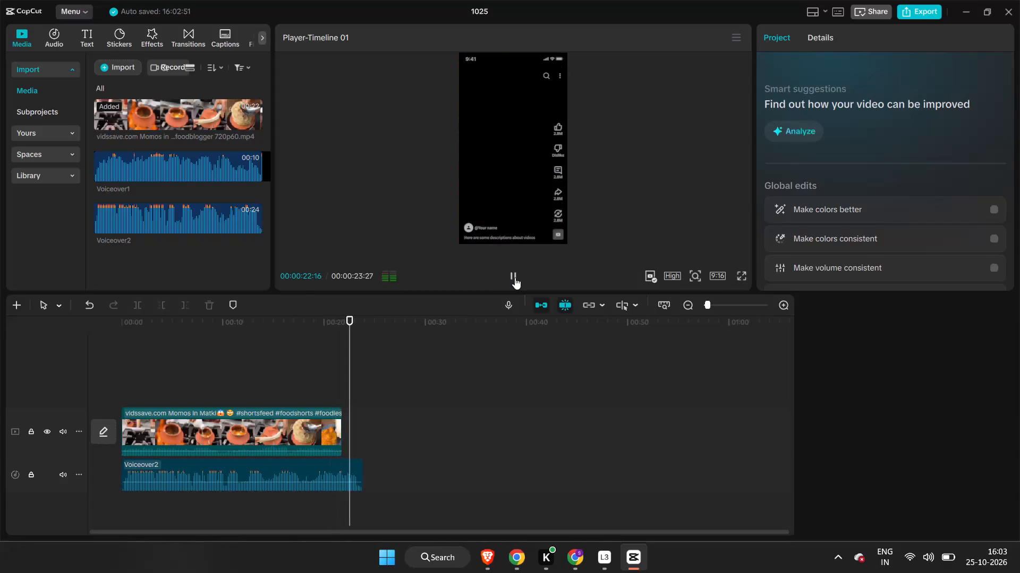
Capture a rectangular screenshot of the whole video frame at 00:00:20:21 from the full-screen preview, and return to the editor.
left_click(210, 438)
left_click(326, 439)
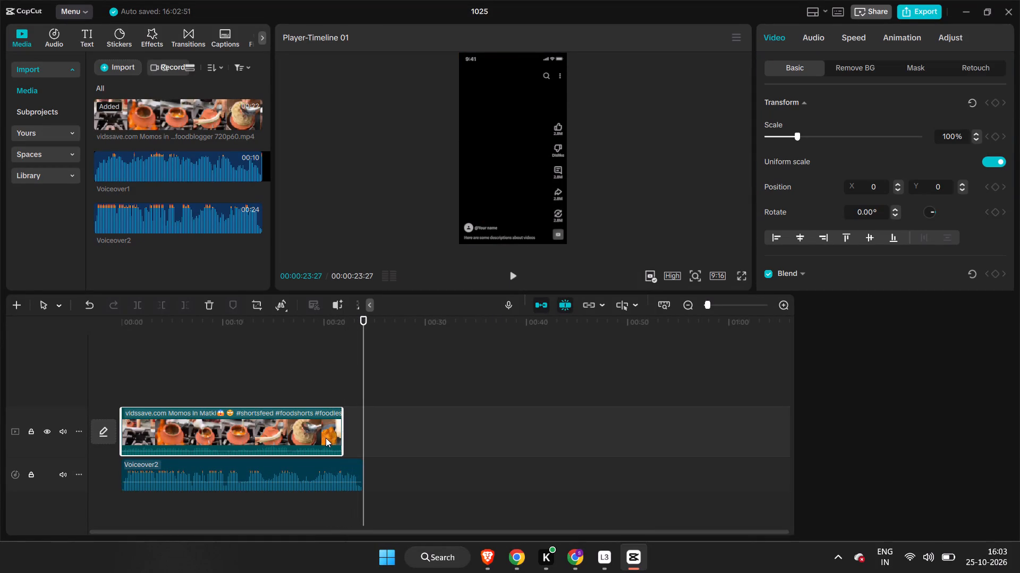
left_click(317, 386)
left_click(331, 385)
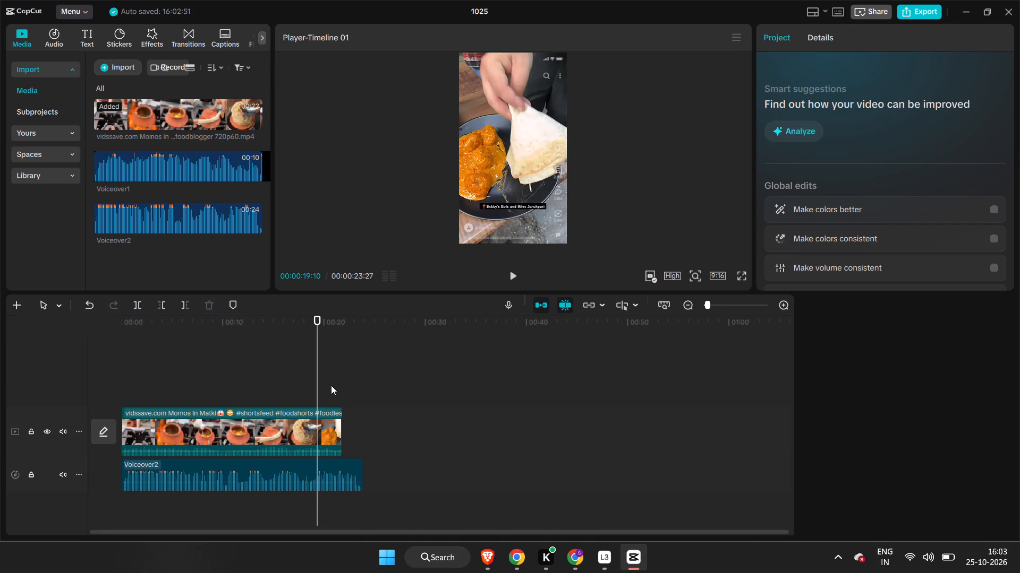
left_click(739, 276)
left_click(645, 397)
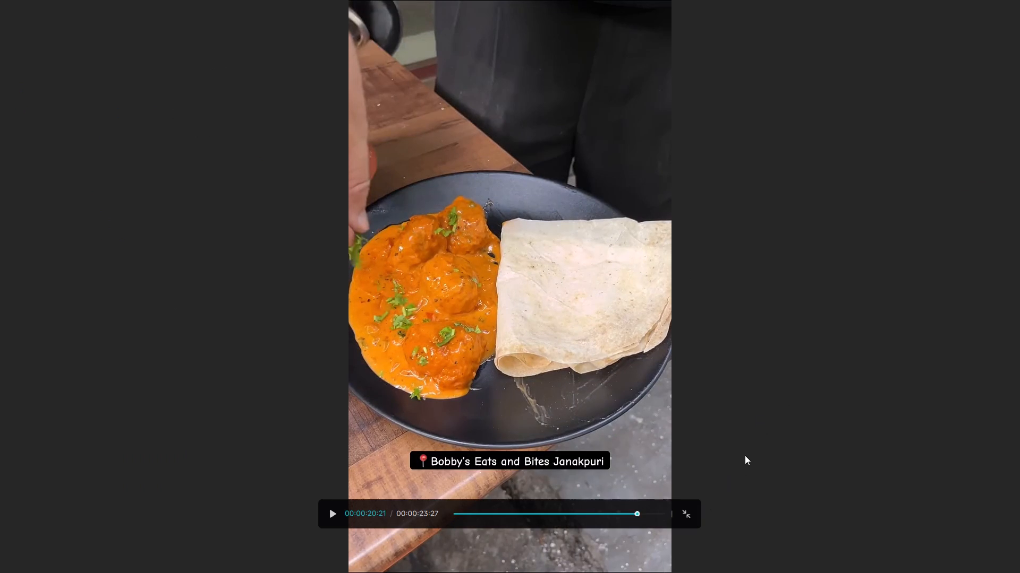
key("Print")
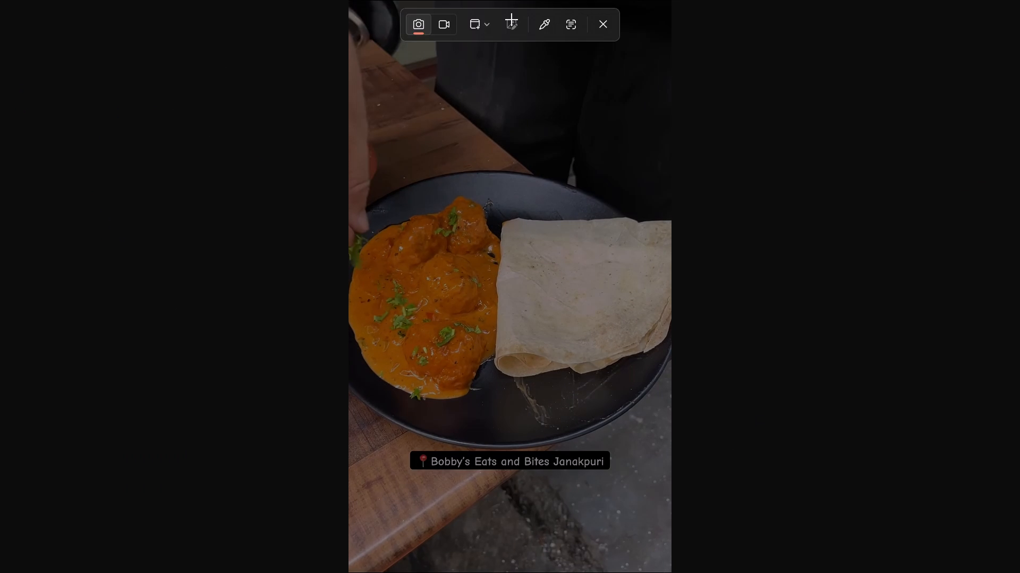
left_click(486, 26)
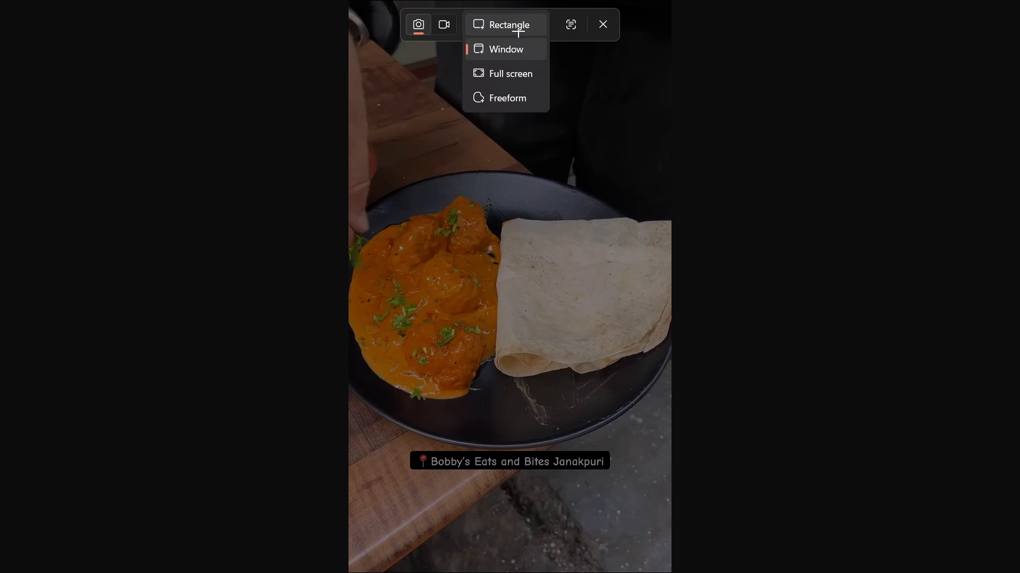
left_click(518, 30)
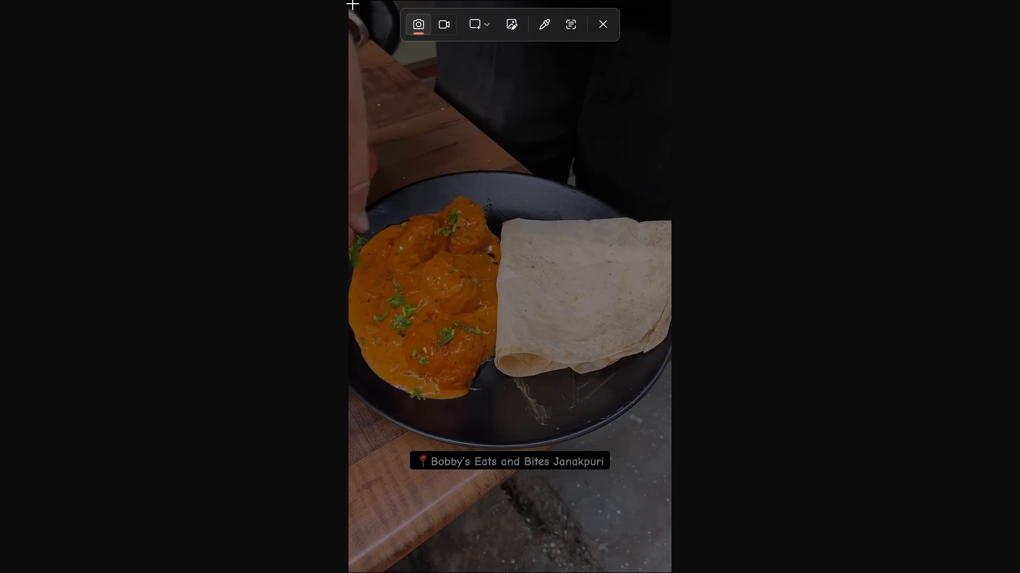
left_click_drag(351, 4, 663, 559)
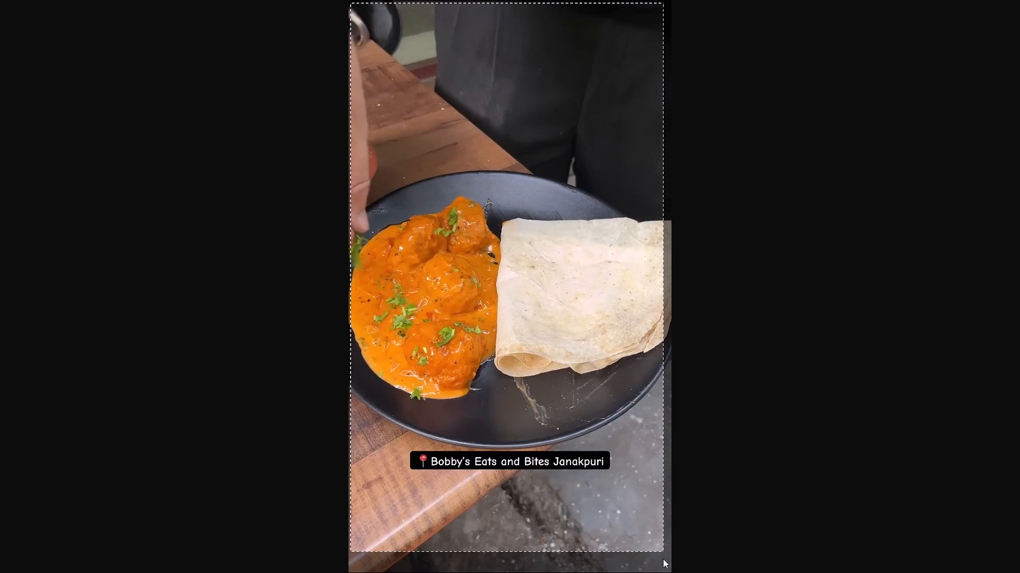
left_click_drag(663, 559, 670, 572)
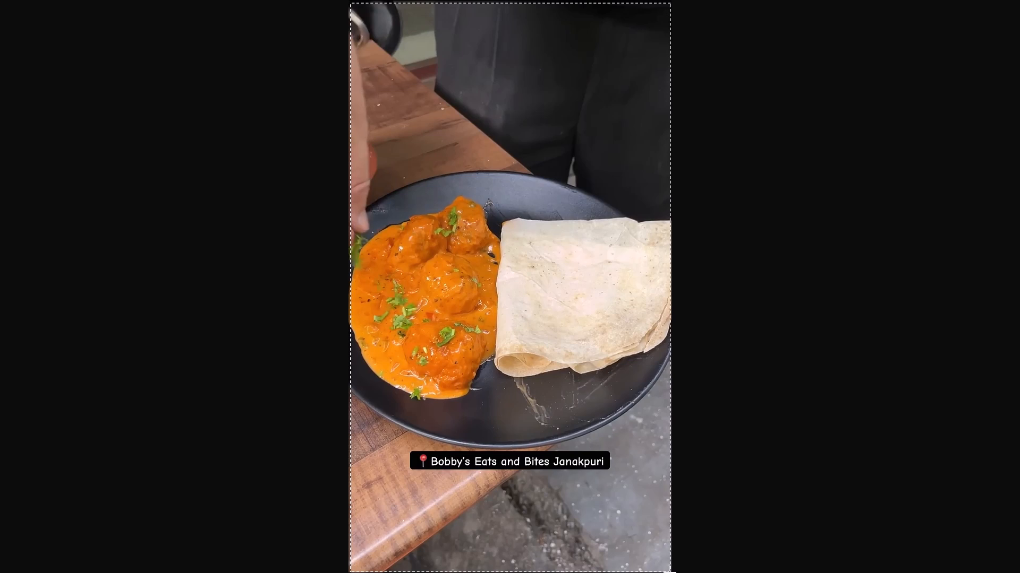
left_click_drag(670, 572, 672, 572)
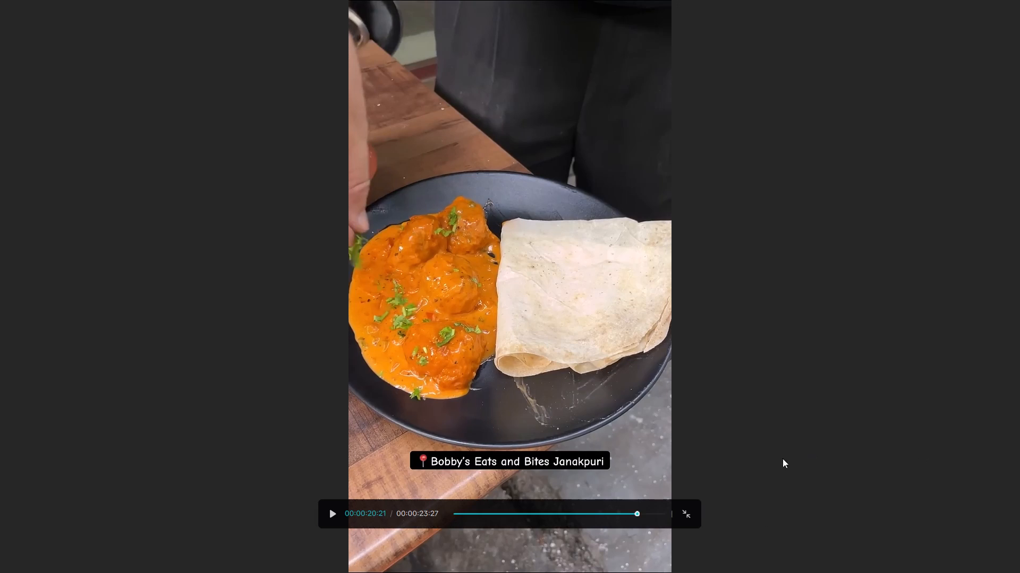
key("grave")
key("Escape")
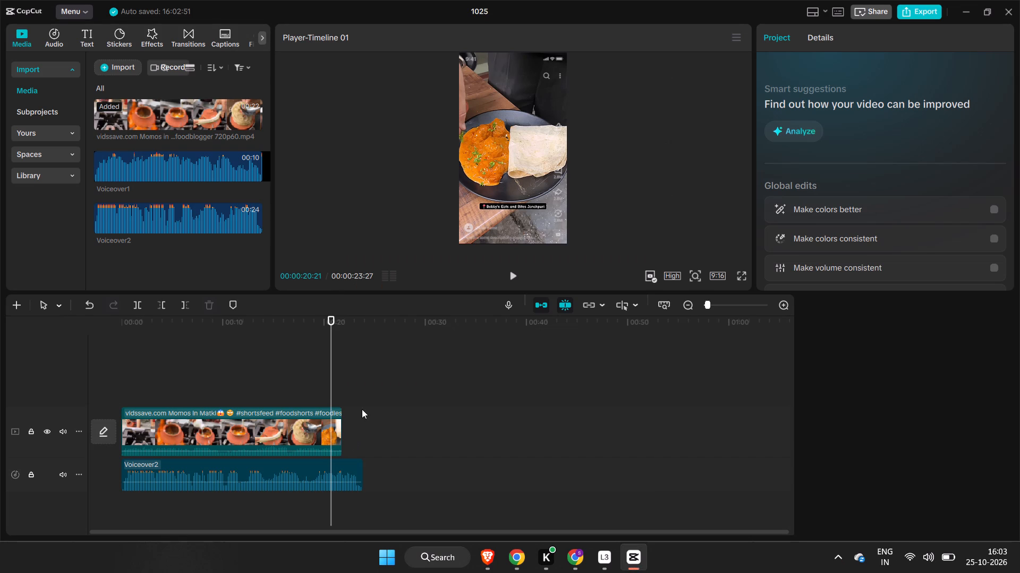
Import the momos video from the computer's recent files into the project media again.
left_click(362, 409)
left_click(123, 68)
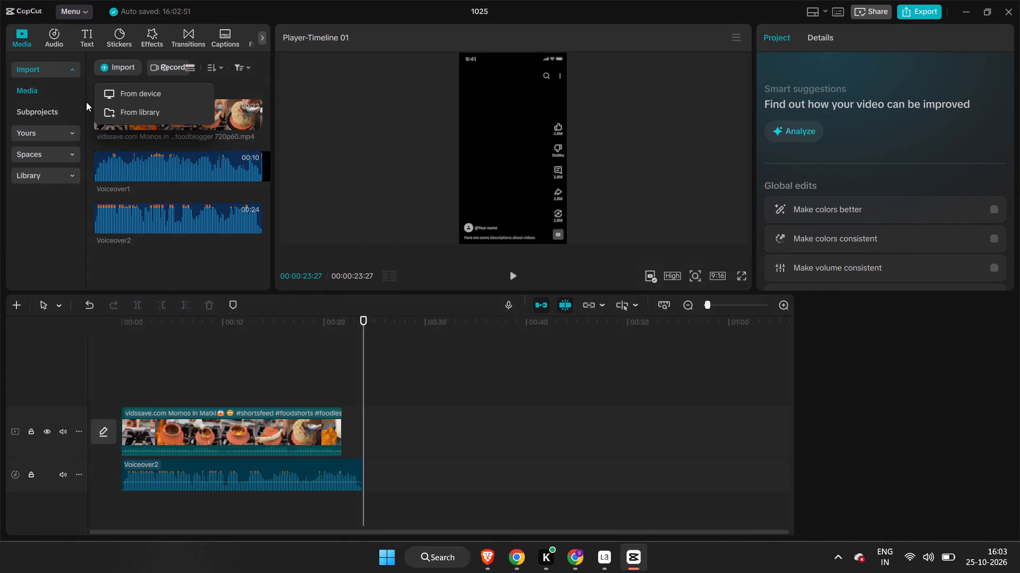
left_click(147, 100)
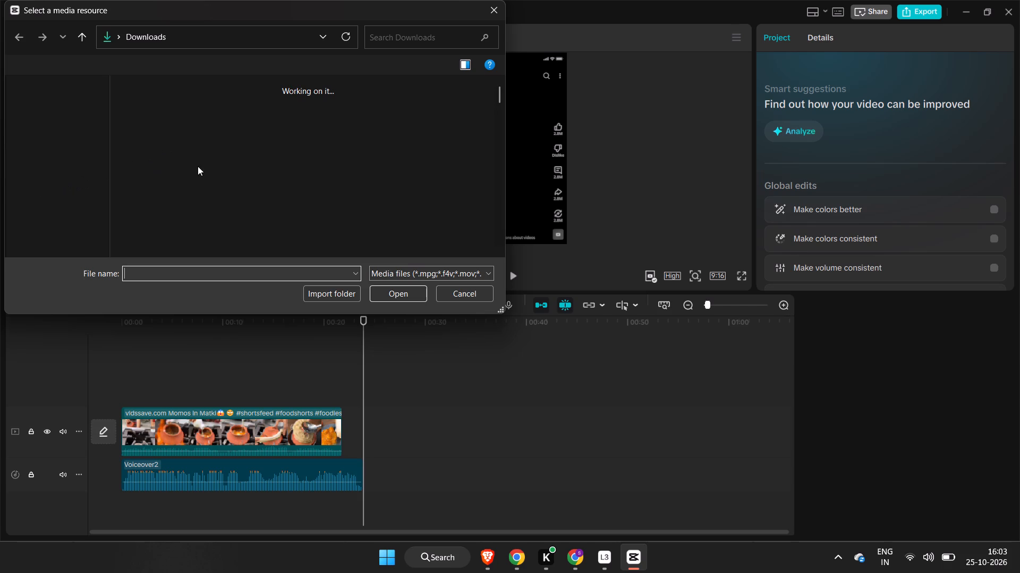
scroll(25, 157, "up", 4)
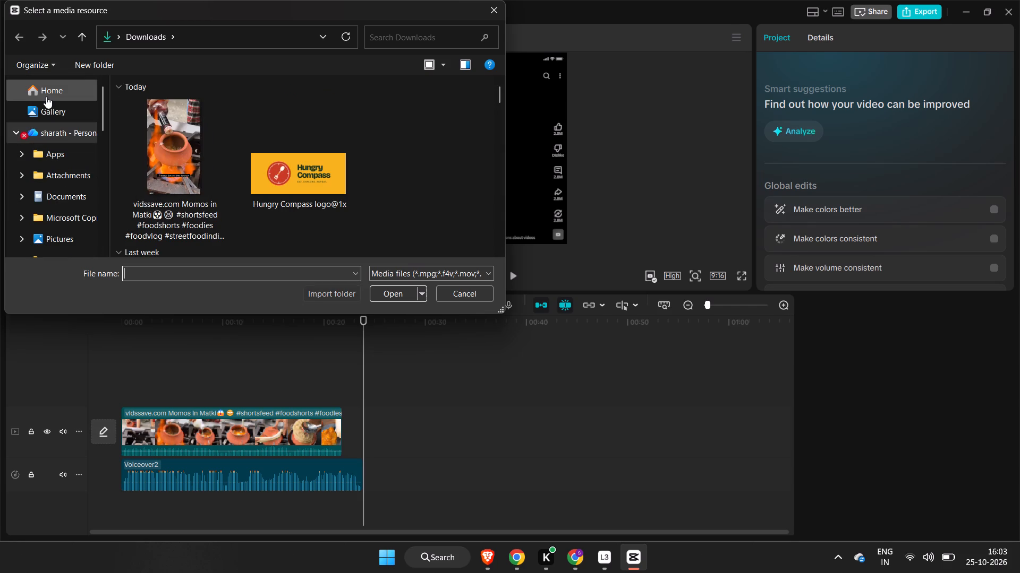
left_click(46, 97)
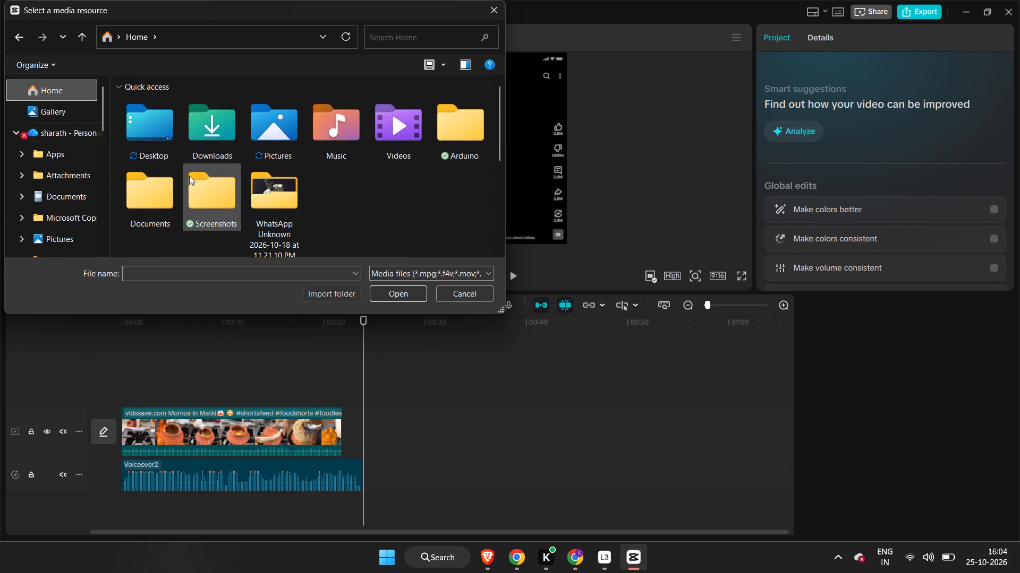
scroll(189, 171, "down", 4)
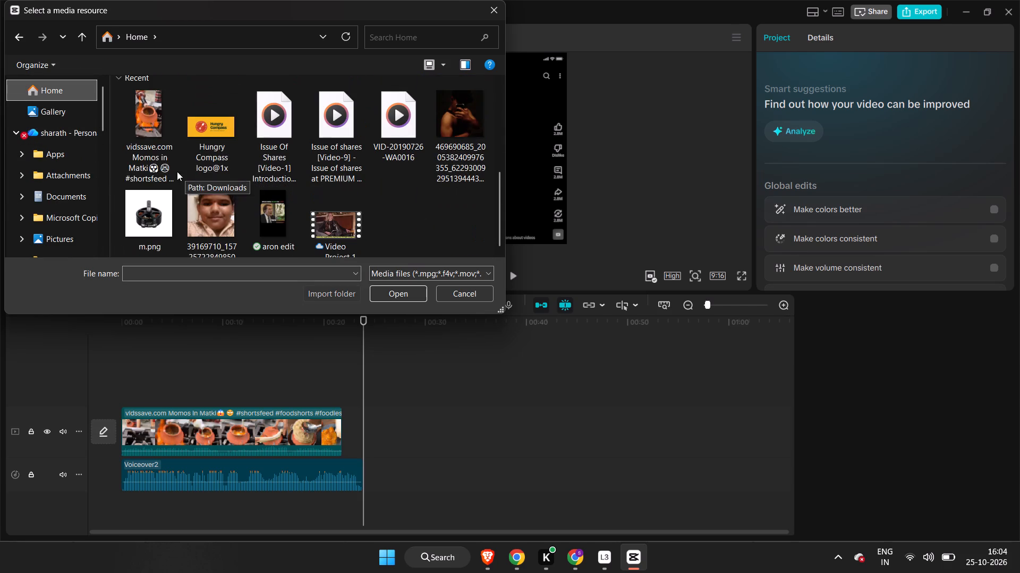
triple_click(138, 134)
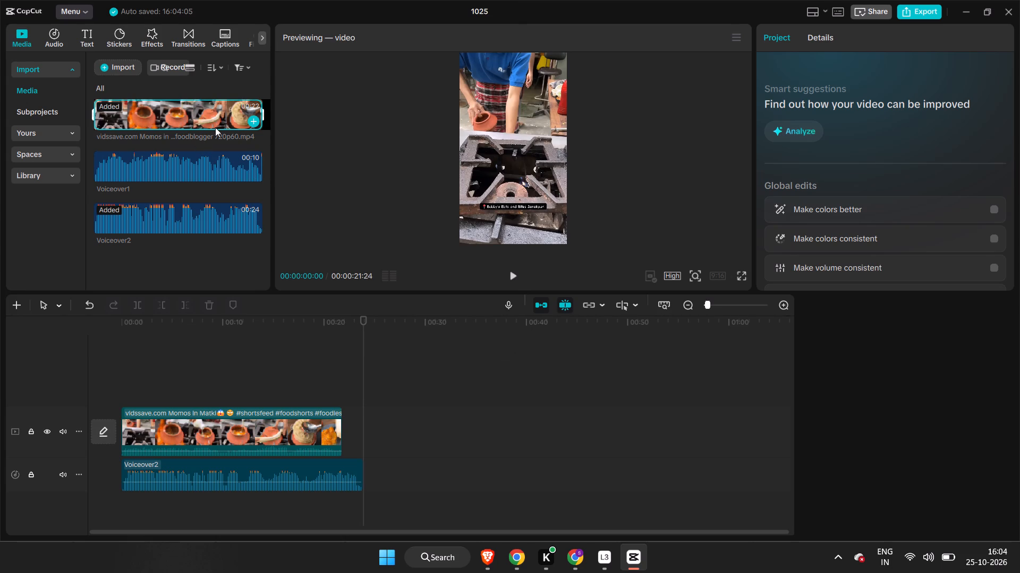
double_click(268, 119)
left_click(117, 68)
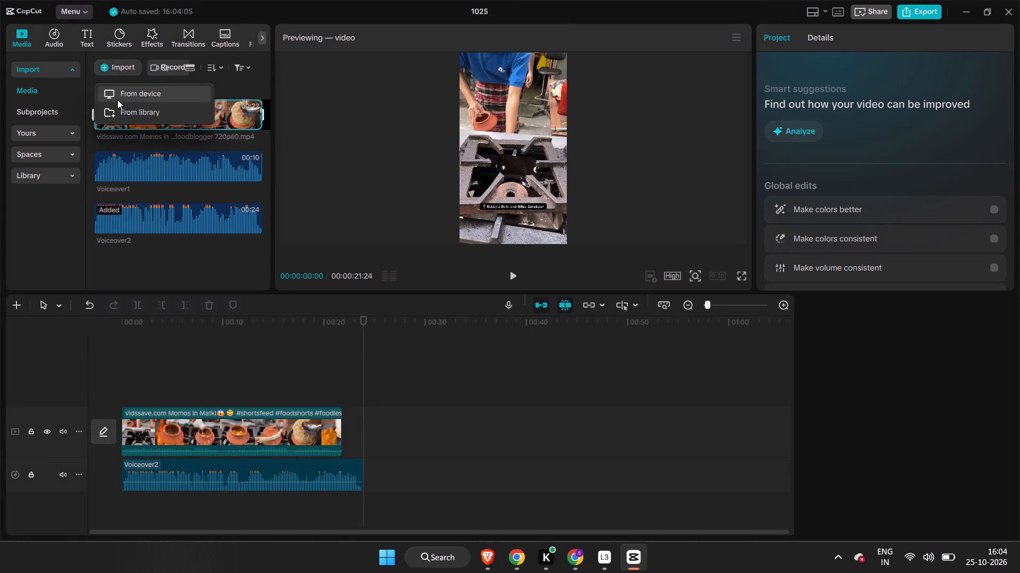
left_click(117, 100)
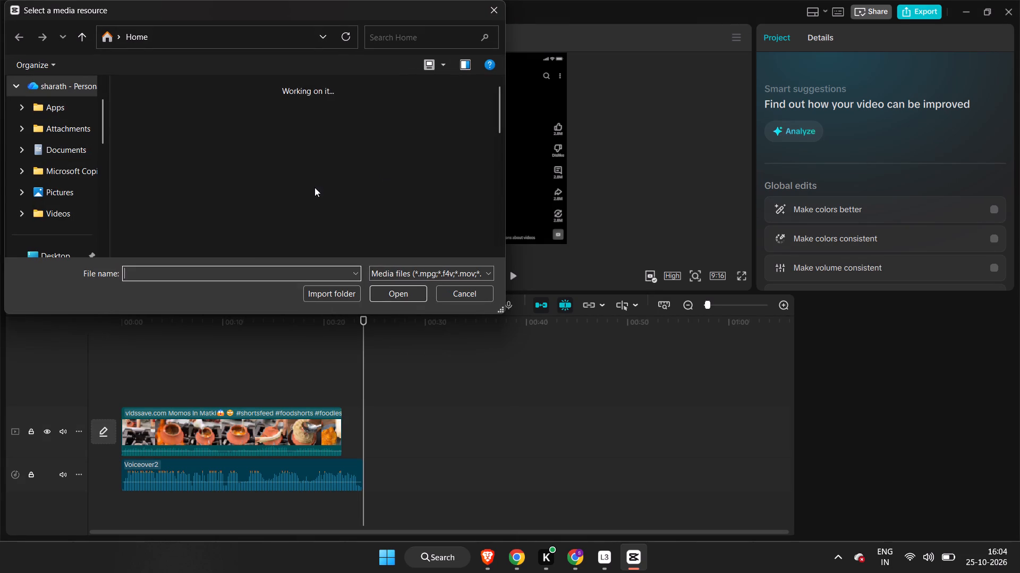
scroll(182, 148, "down", 3)
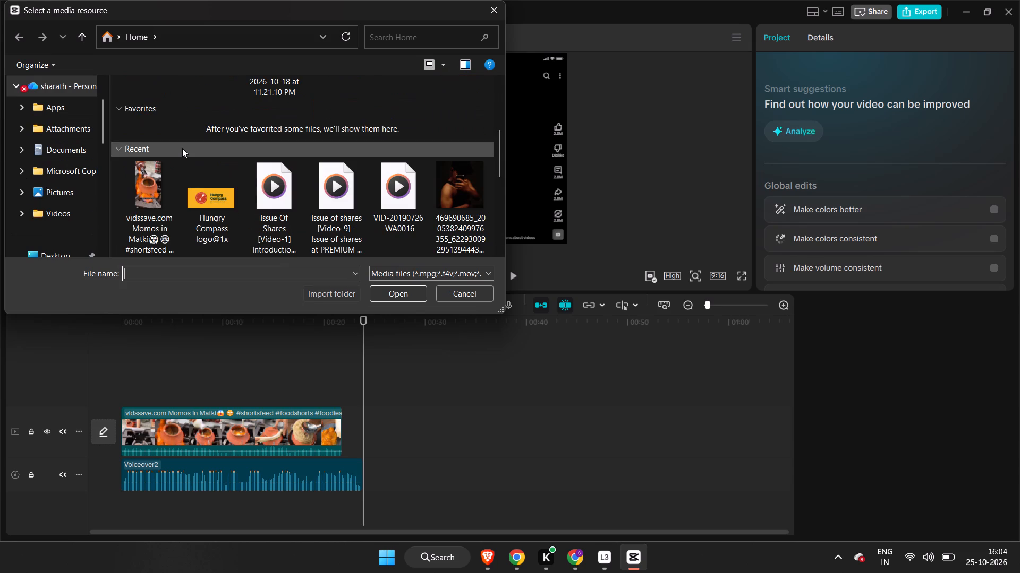
scroll(169, 180, "down", 1)
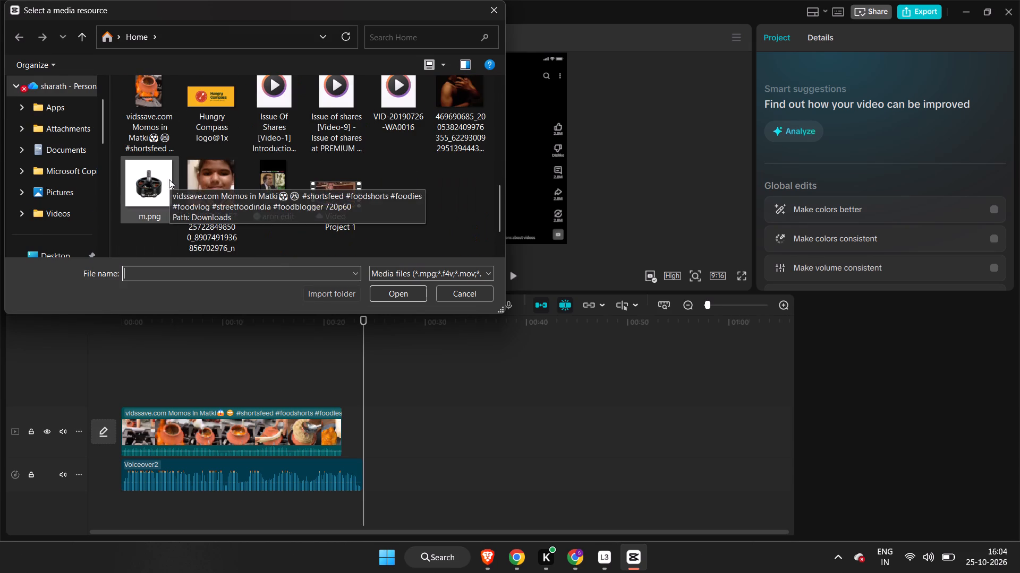
scroll(169, 179, "up", 6)
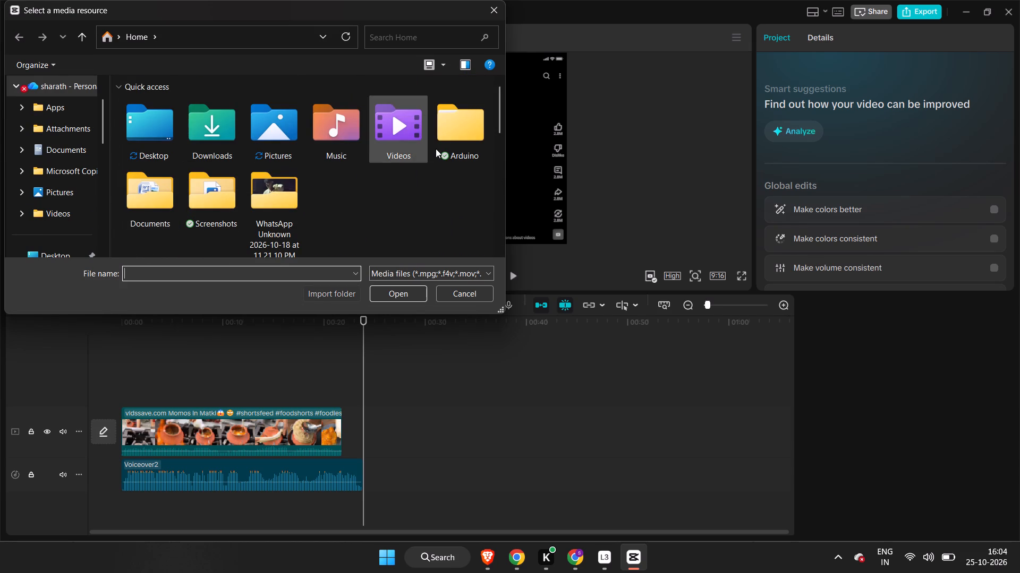
double_click(265, 143)
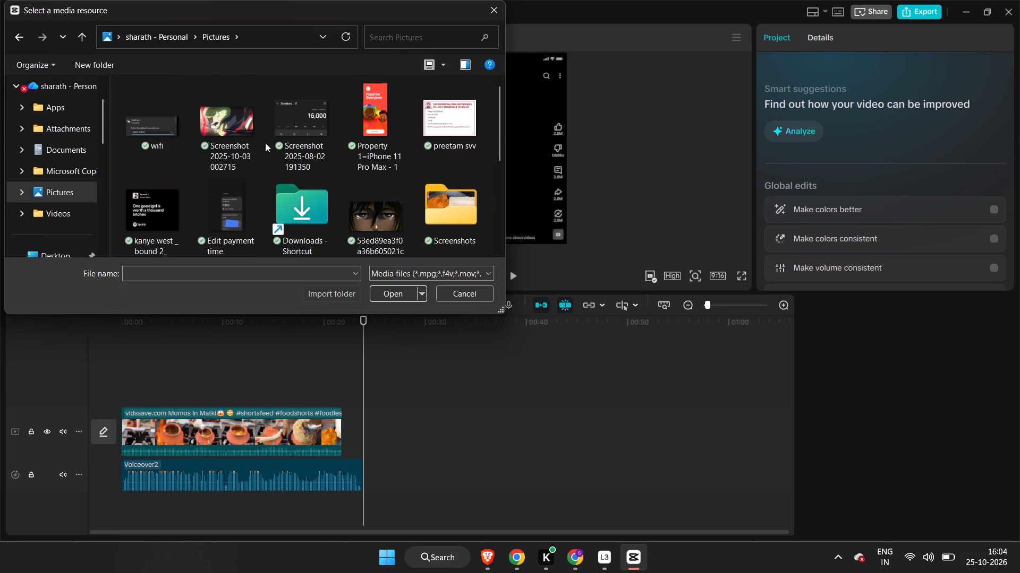
scroll(318, 164, "down", 7)
scroll(318, 164, "up", 5)
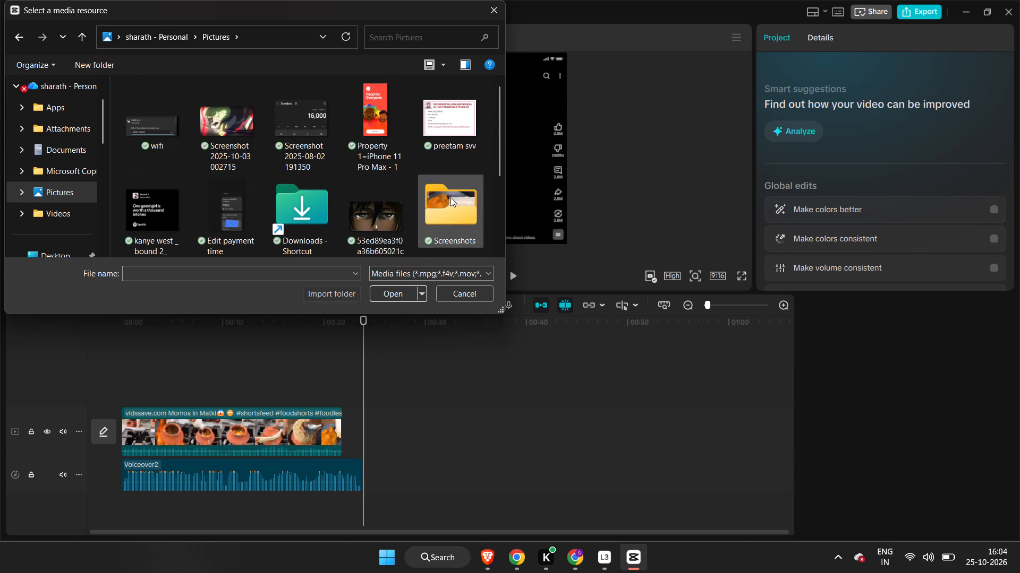
double_click(450, 197)
scroll(198, 215, "down", 11)
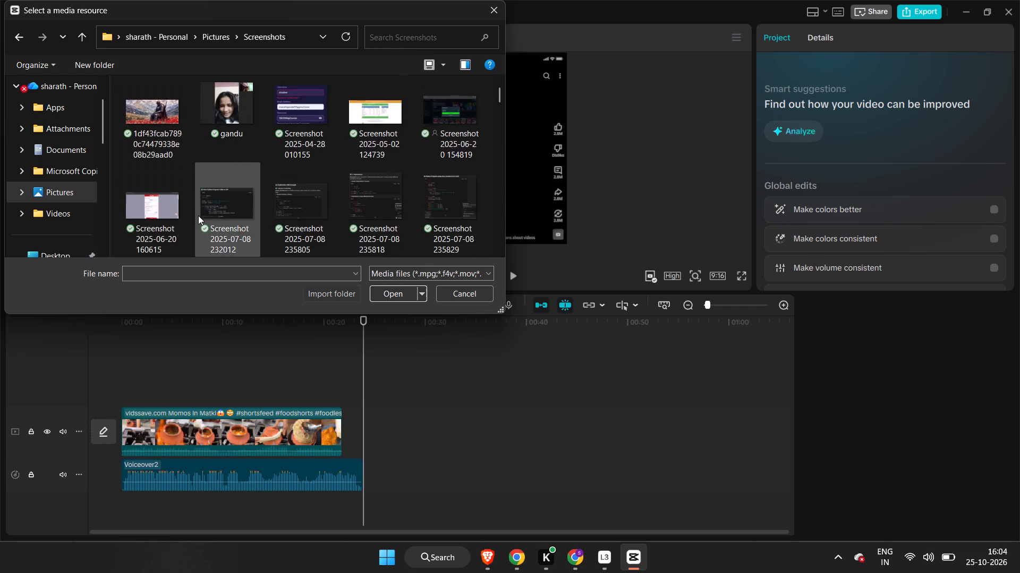
scroll(198, 215, "down", 20)
scroll(198, 215, "down", 20)
scroll(198, 215, "down", 16)
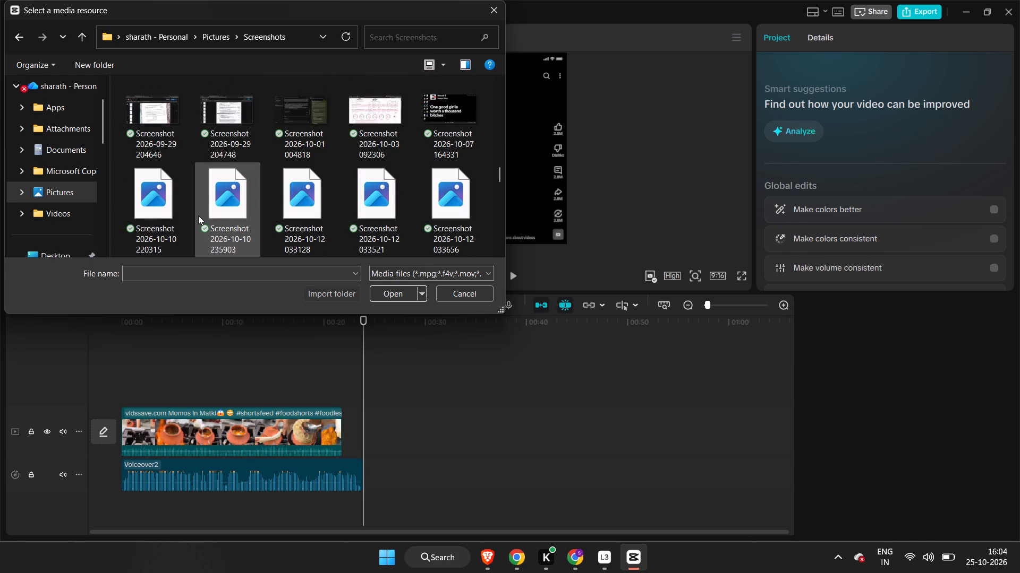
scroll(198, 215, "down", 20)
scroll(198, 215, "down", 20)
scroll(198, 215, "down", 10)
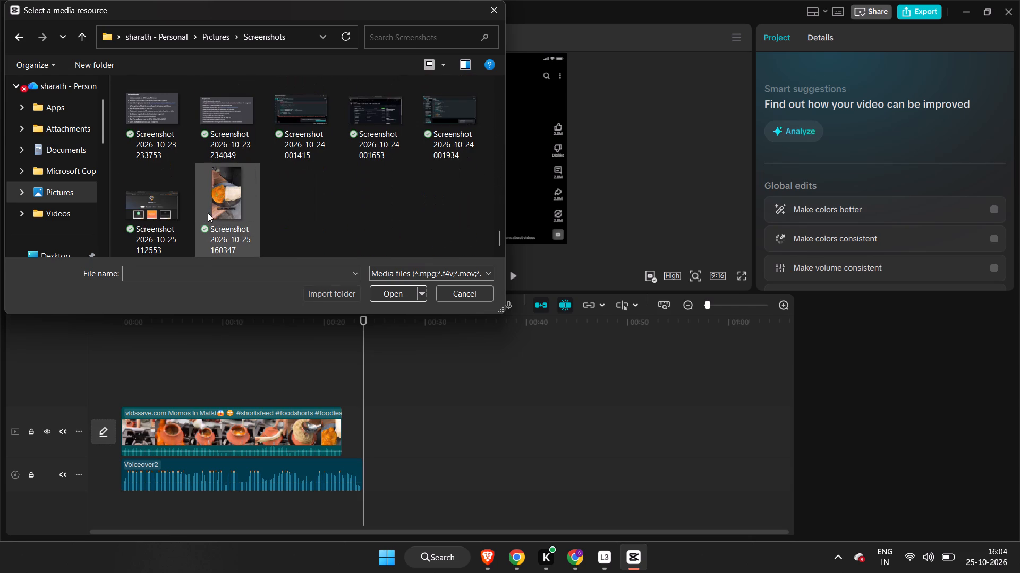
double_click(231, 198)
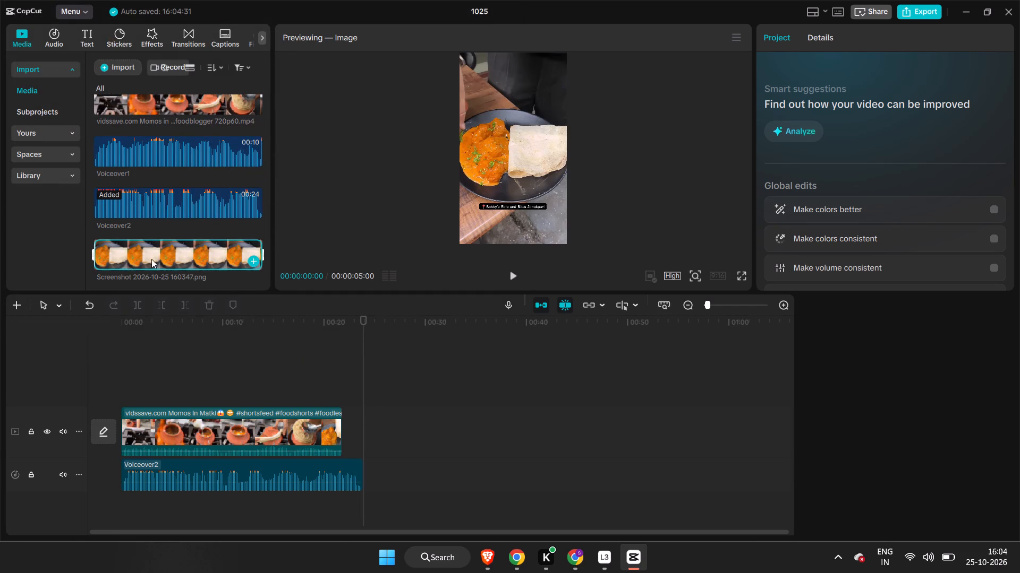
Place the screenshot directly after the momos clip on the main track and trim its end to the voiceover's end at 00:00:23:27.
left_click_drag(151, 249, 347, 431)
left_click_drag(391, 428, 388, 428)
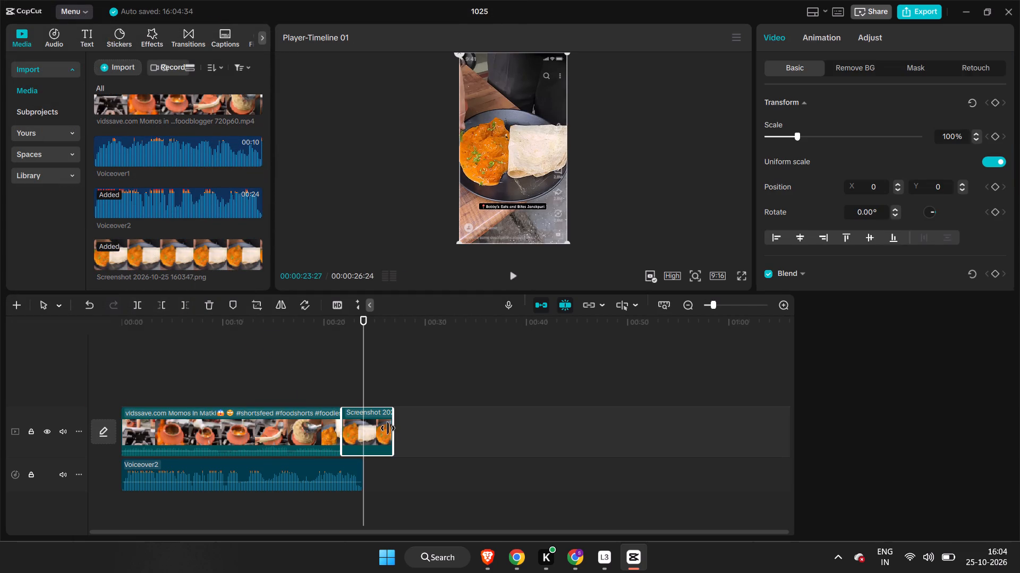
left_click_drag(388, 428, 358, 432)
left_click(422, 429)
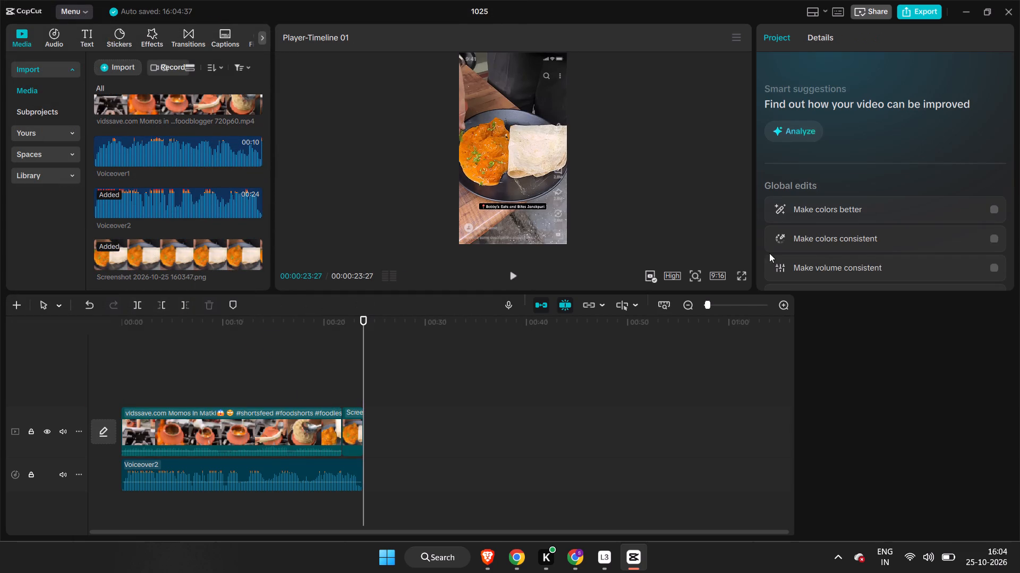
Turn off the social media preview overlay in the player.
left_click(645, 274)
left_click(689, 361)
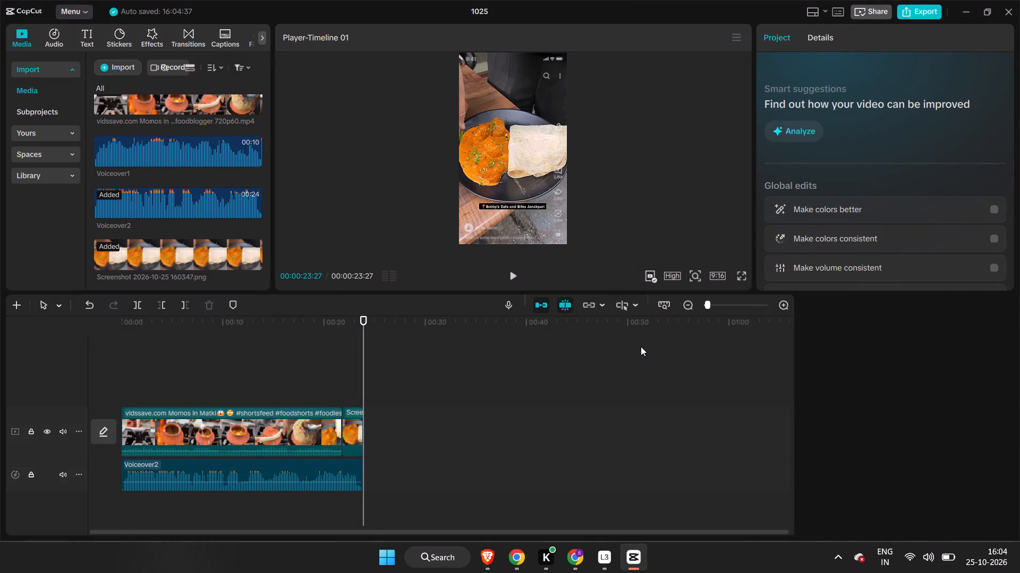
left_click(649, 279)
left_click(660, 400)
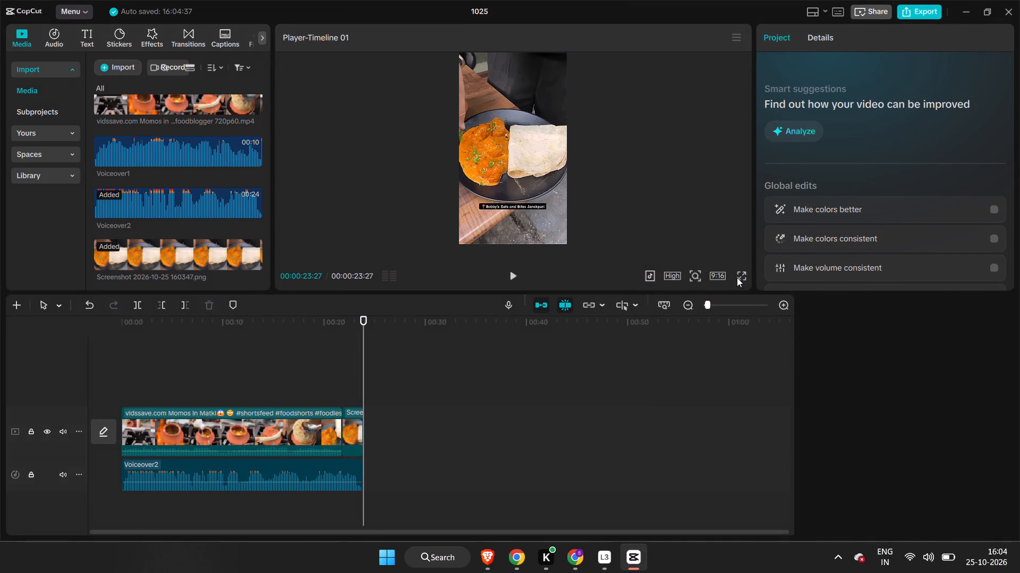
Play the whole video from the start in full-screen preview, and exit full screen at the end.
left_click(189, 371)
left_click_drag(189, 371, 86, 373)
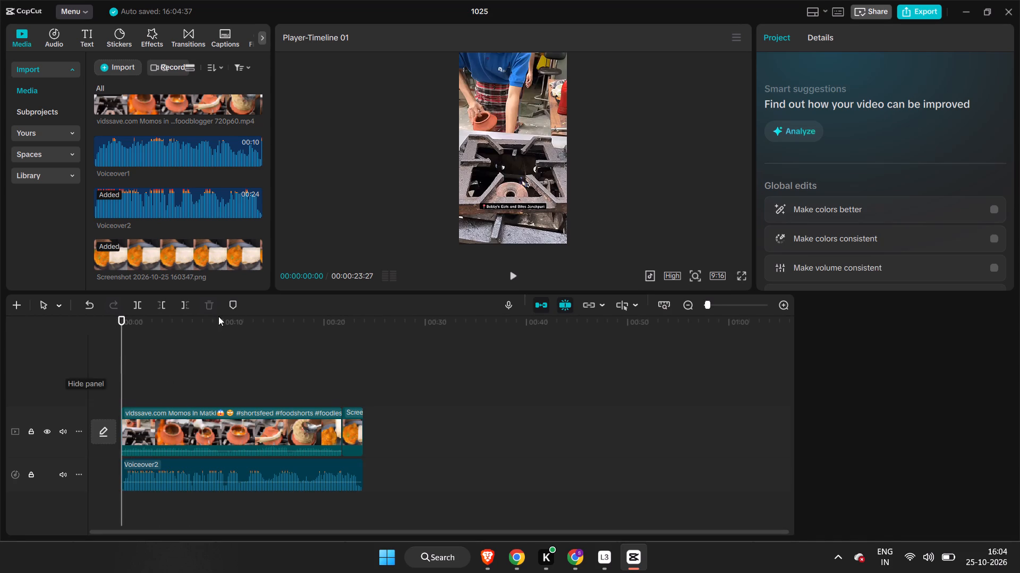
key("space")
left_click(741, 278)
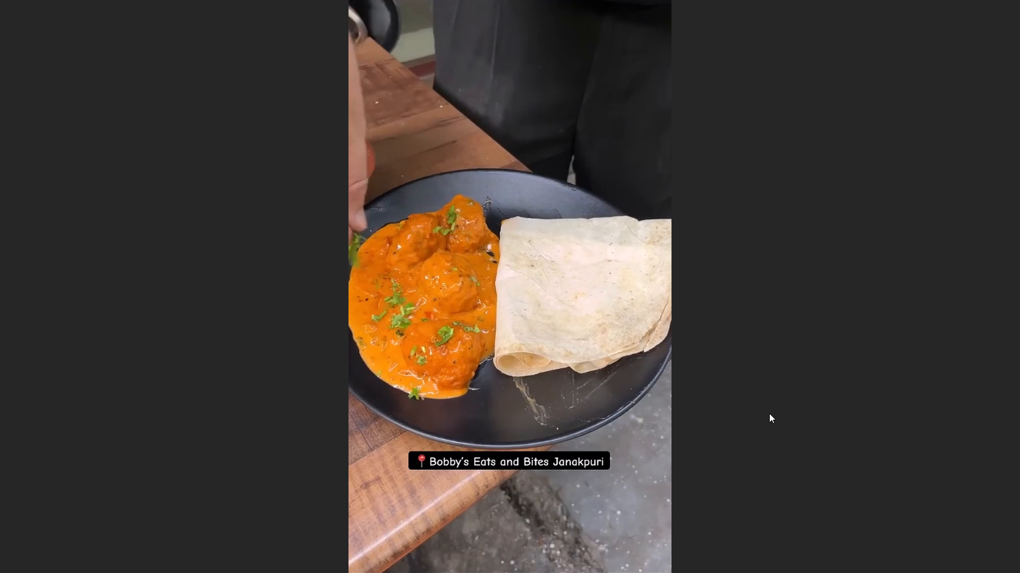
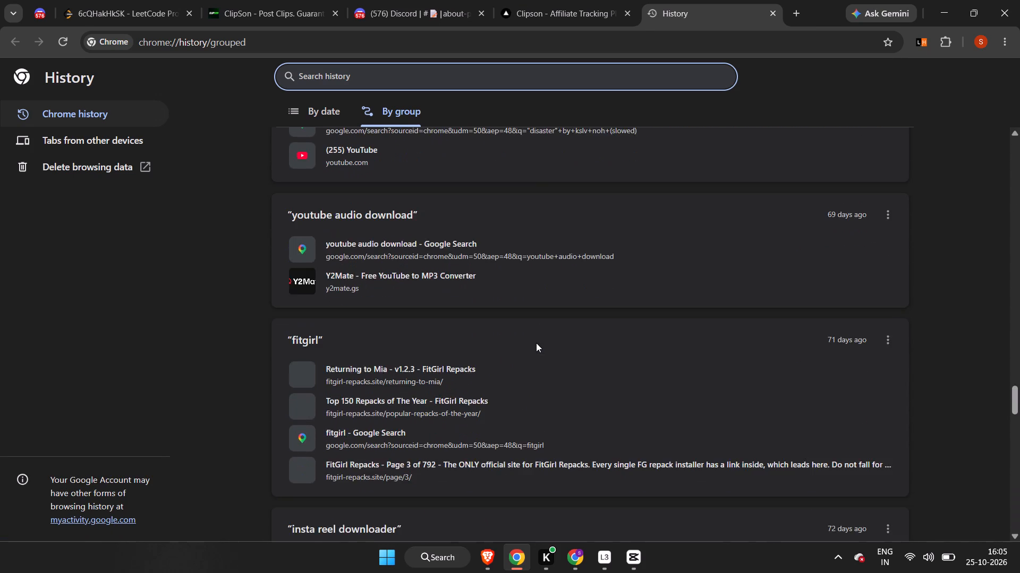
scroll(536, 343, "down", 7)
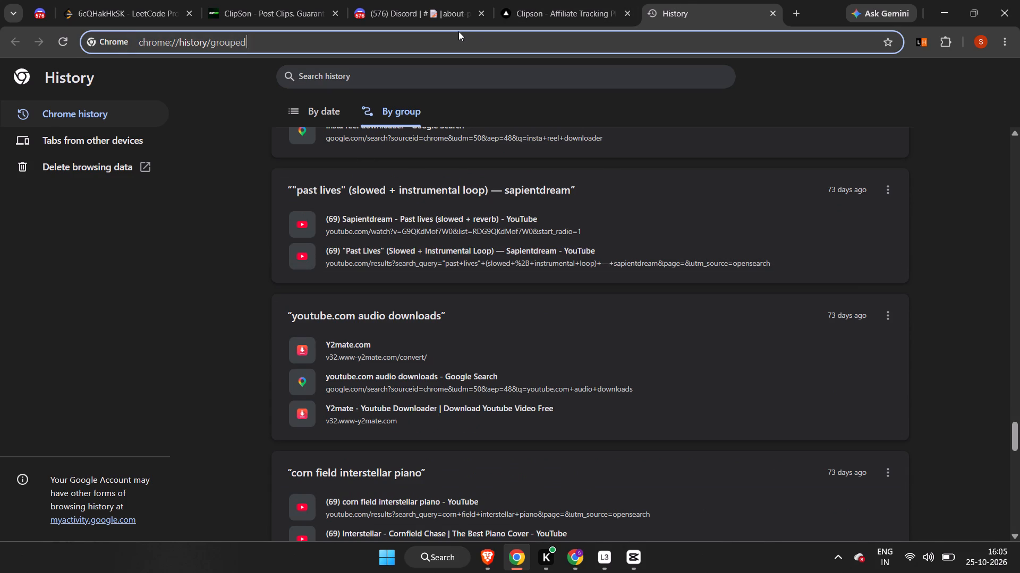
Search the web for "funny audio" and open the Myinstants funny soundboard.
left_click(458, 31)
type("funny audio")
key("Return")
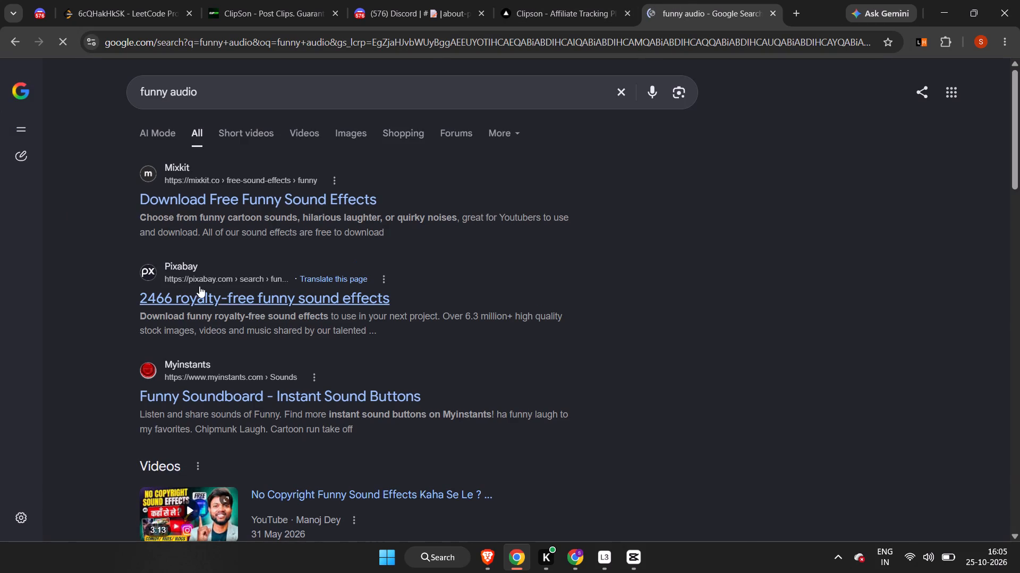
left_click(227, 394)
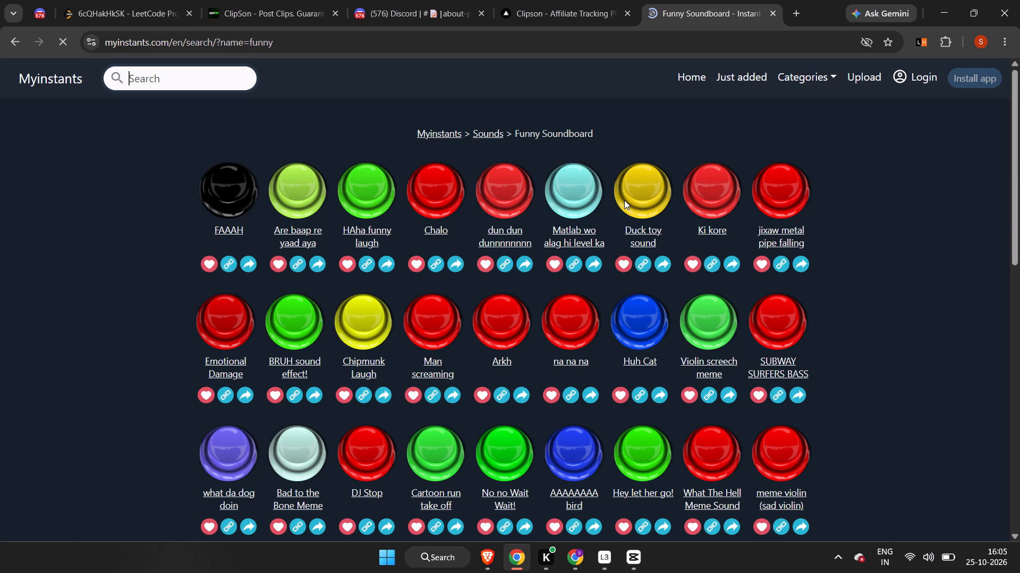
Preview the FAAAH sound on the soundboard, open its page and download the MP3.
left_click(229, 191)
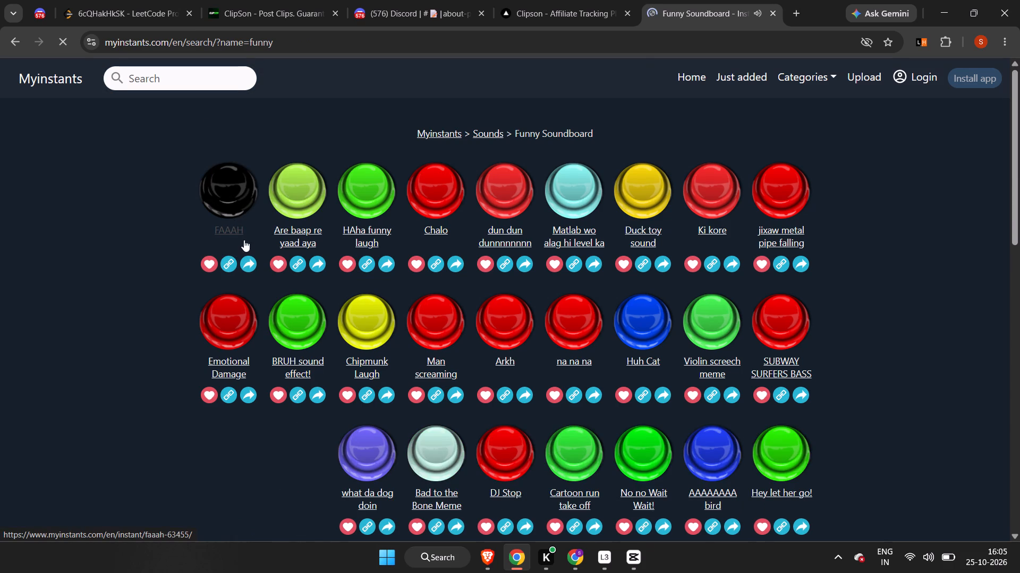
left_click(236, 224)
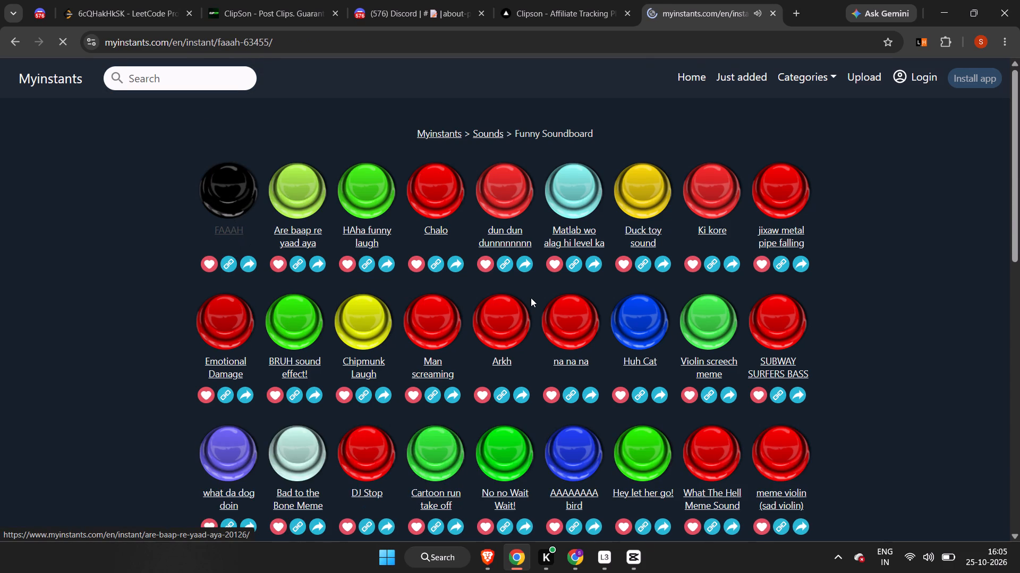
scroll(586, 418, "down", 4)
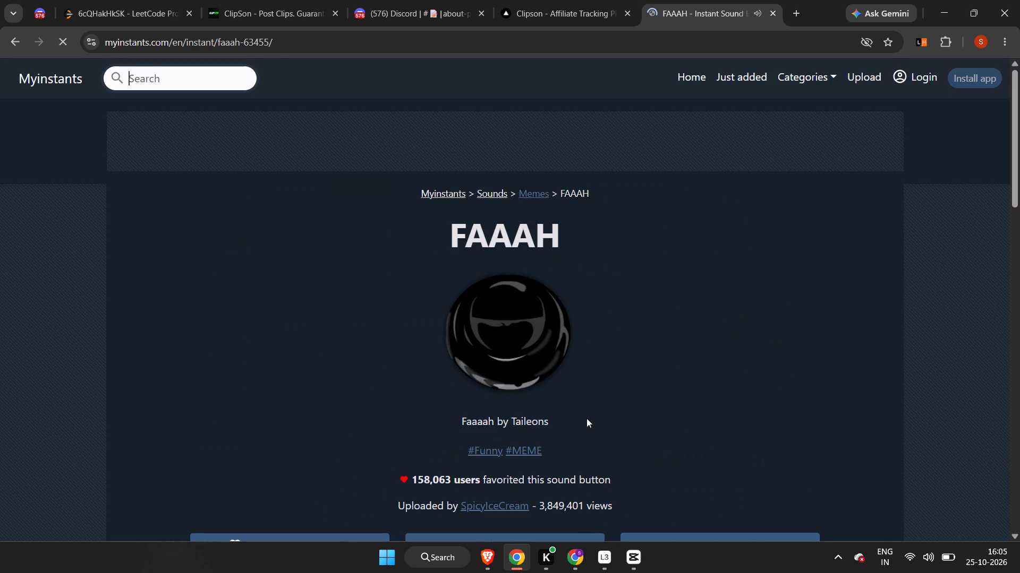
left_click(524, 326)
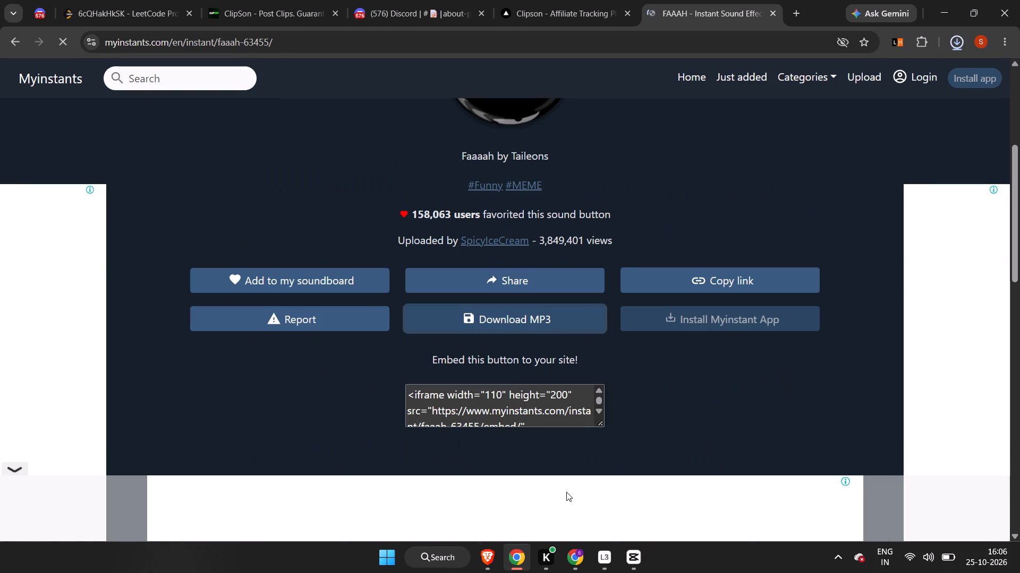
Switch to CapCut, place the playhead at 00:00:09:01 and import faaah.mp3 from the Downloads folder.
left_click(638, 564)
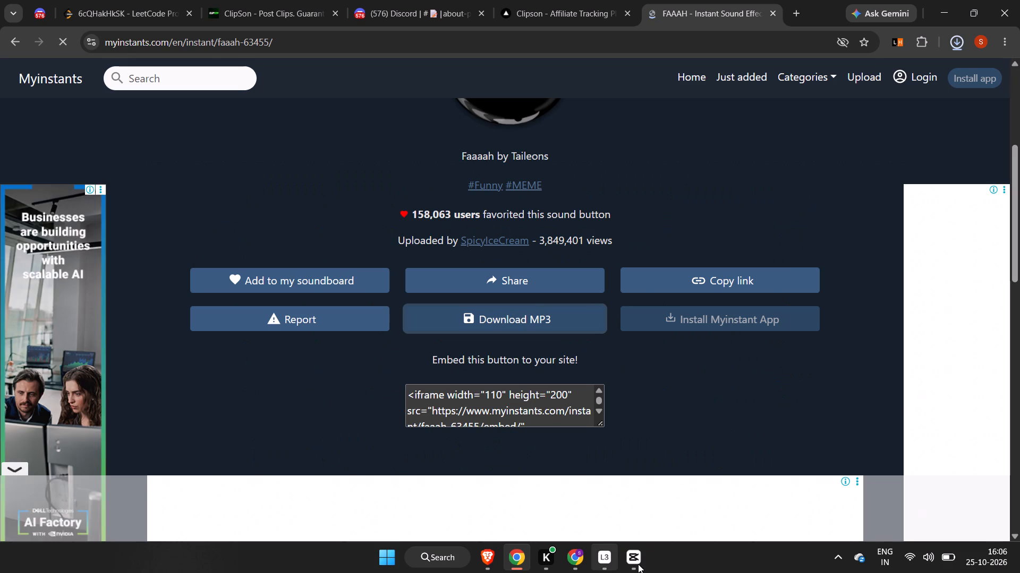
left_click(213, 506)
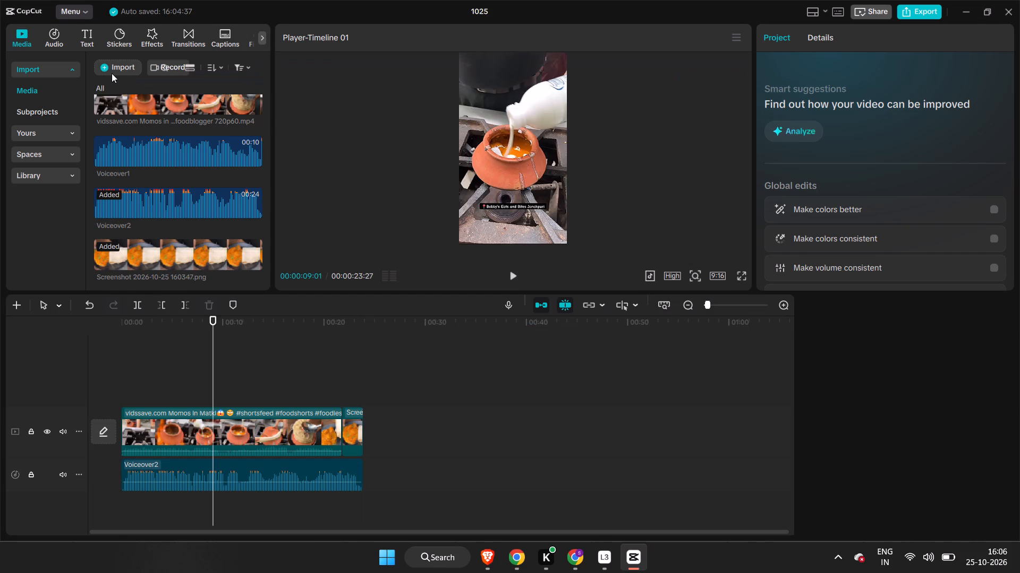
left_click(113, 73)
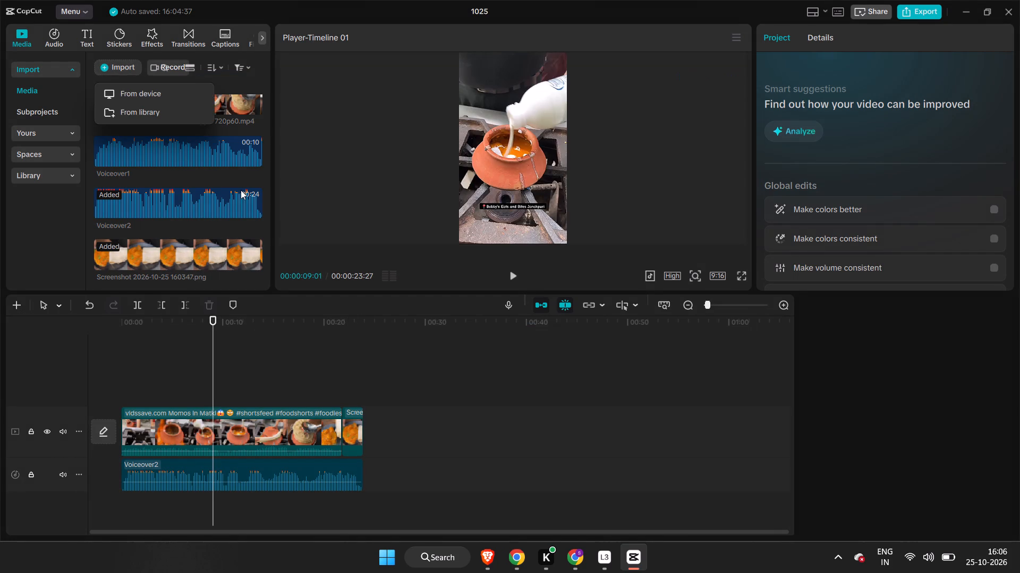
left_click(187, 86)
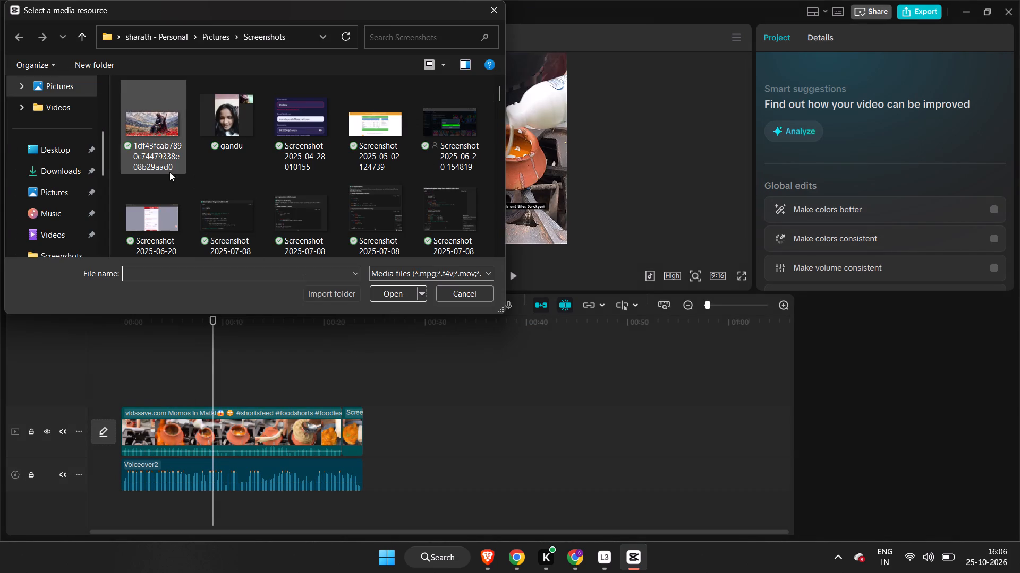
left_click(70, 175)
double_click(154, 152)
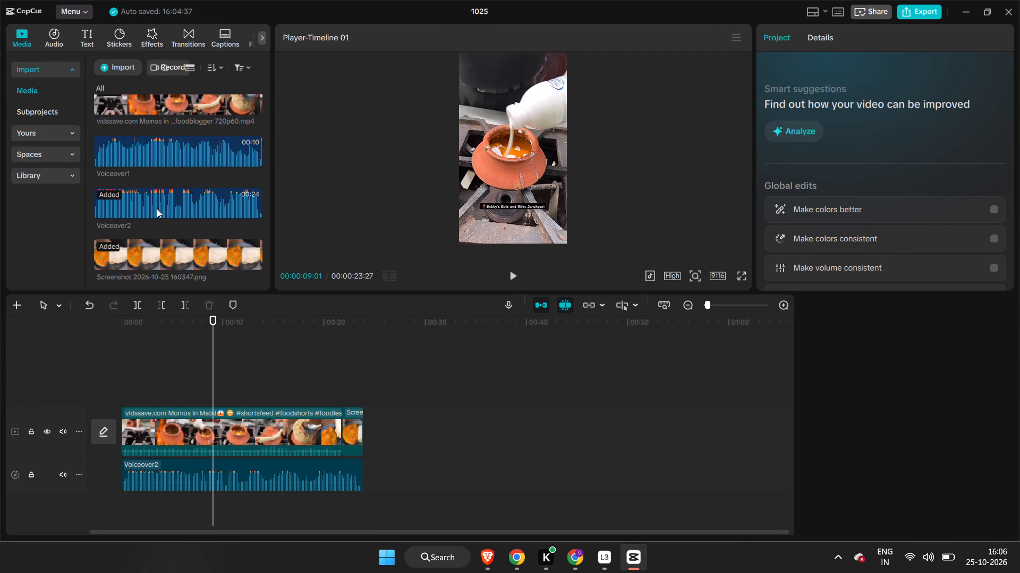
Preview faaah.mp3 and add it at the playhead, 00:00:09:01, on a new audio track below the voiceover.
left_click(156, 205)
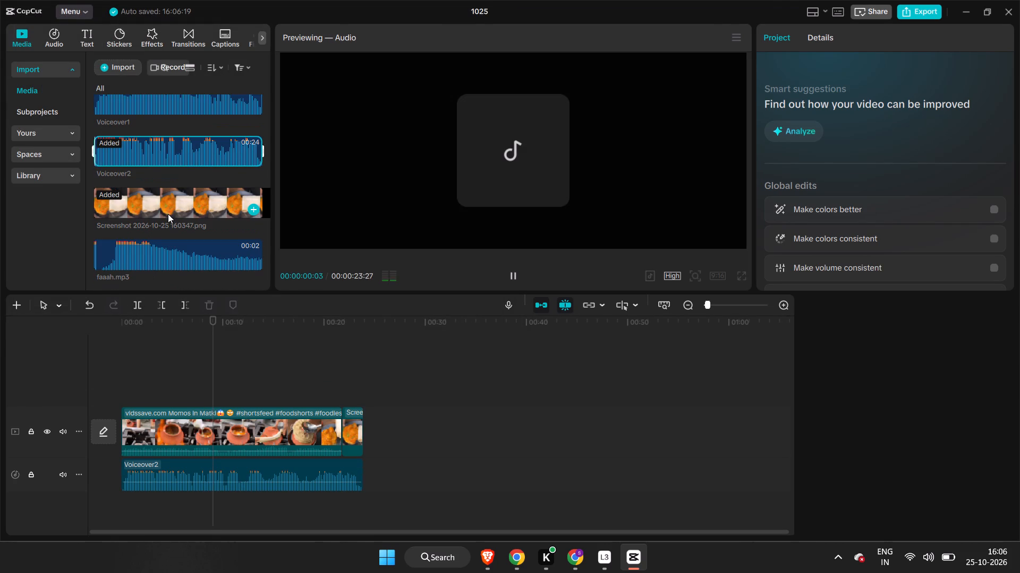
left_click(166, 244)
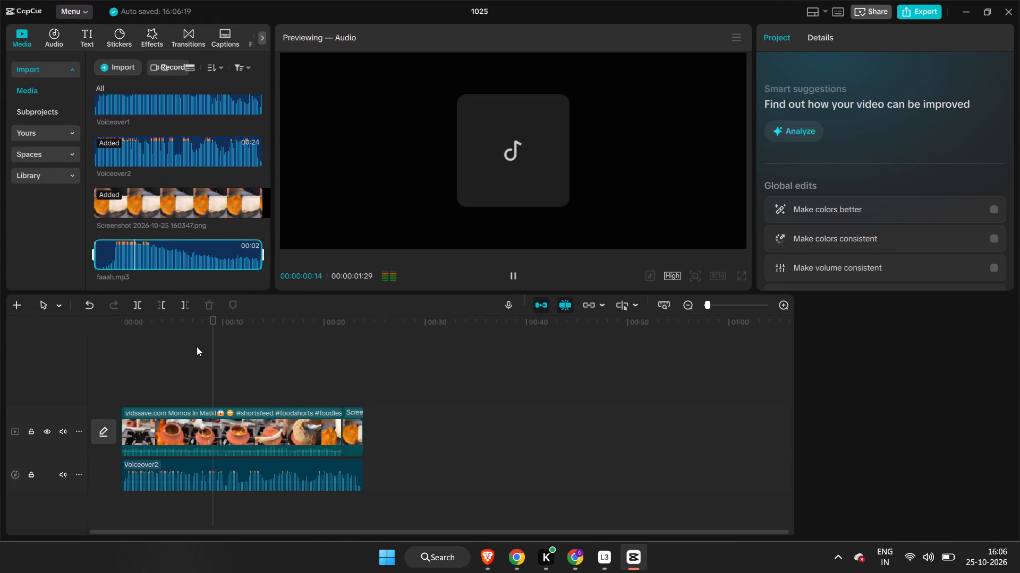
left_click_drag(172, 237, 198, 351)
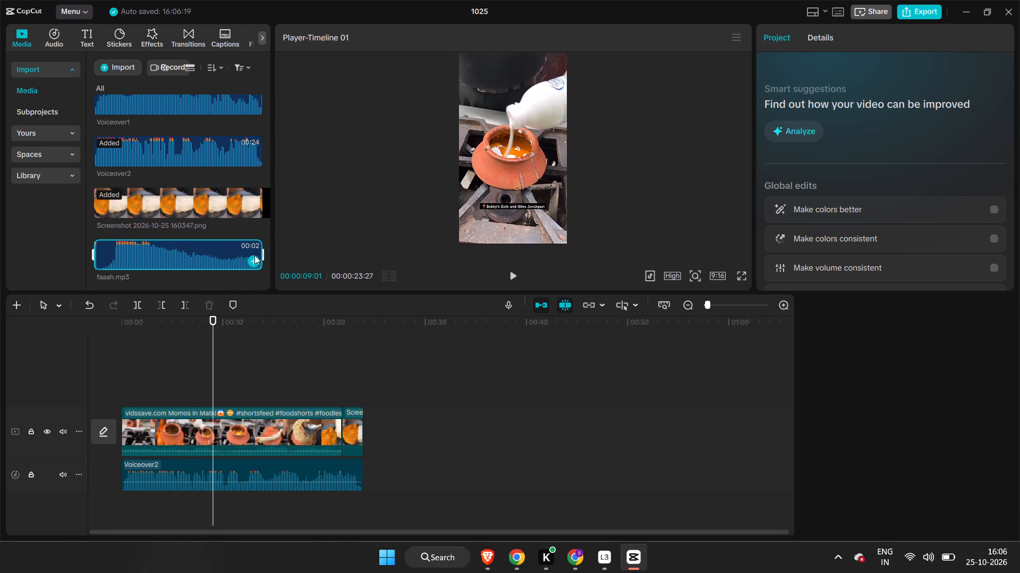
left_click(254, 260)
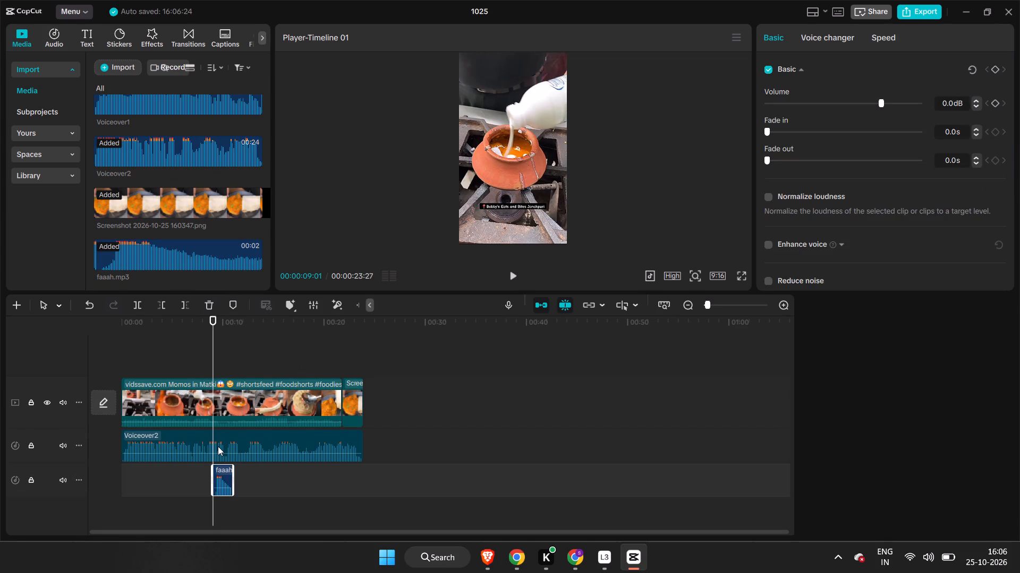
Play the video from the start, pause at 00:00:07:20 and move the faaah clip to begin there.
left_click(202, 332)
left_click_drag(201, 332, 110, 344)
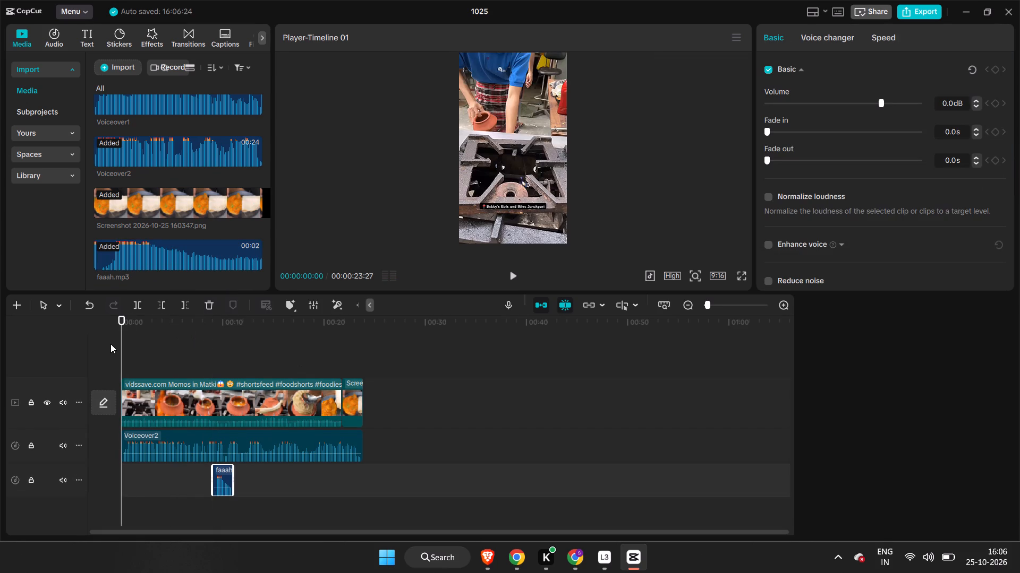
left_click(512, 276)
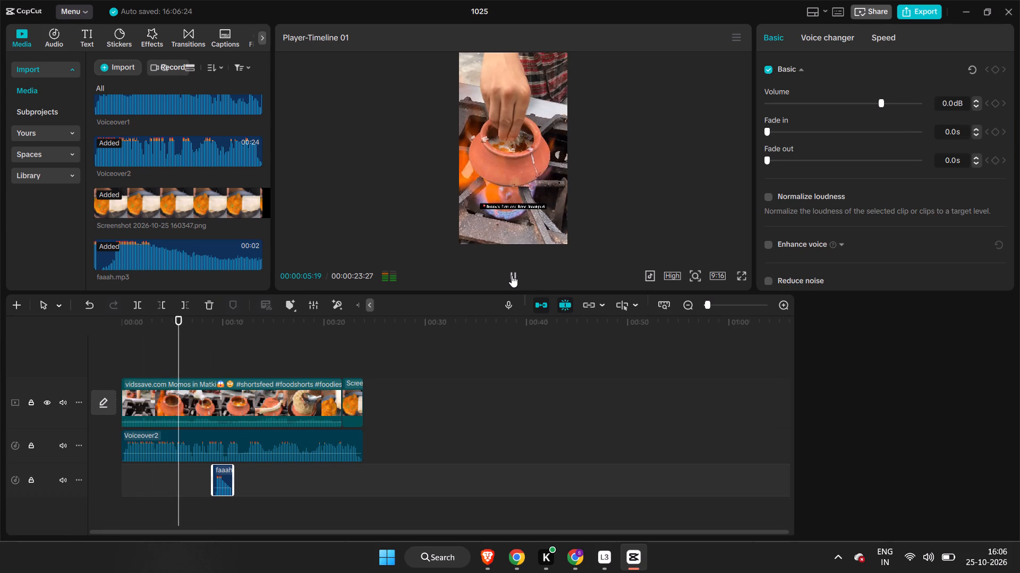
left_click(512, 275)
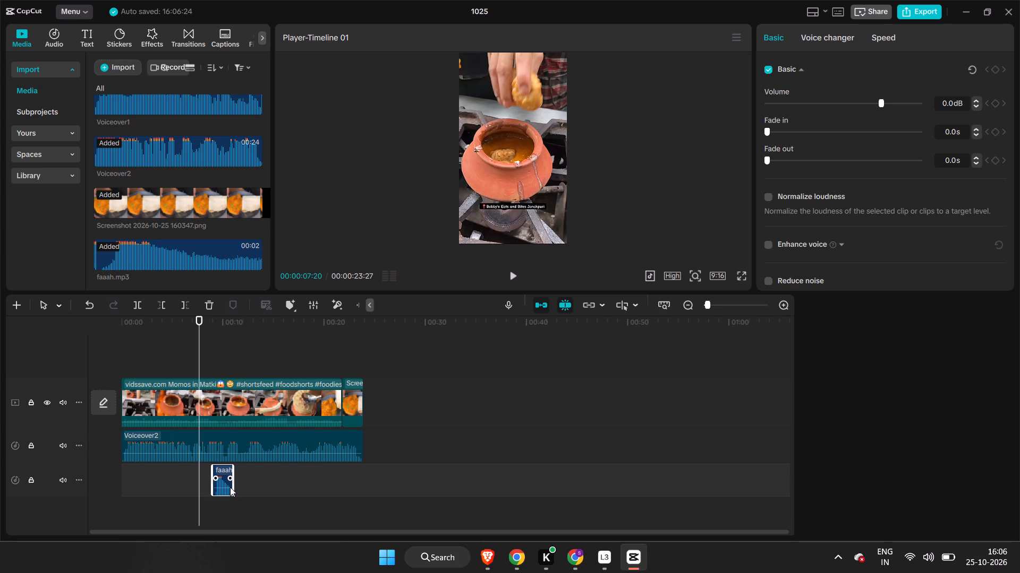
left_click_drag(224, 484, 210, 483)
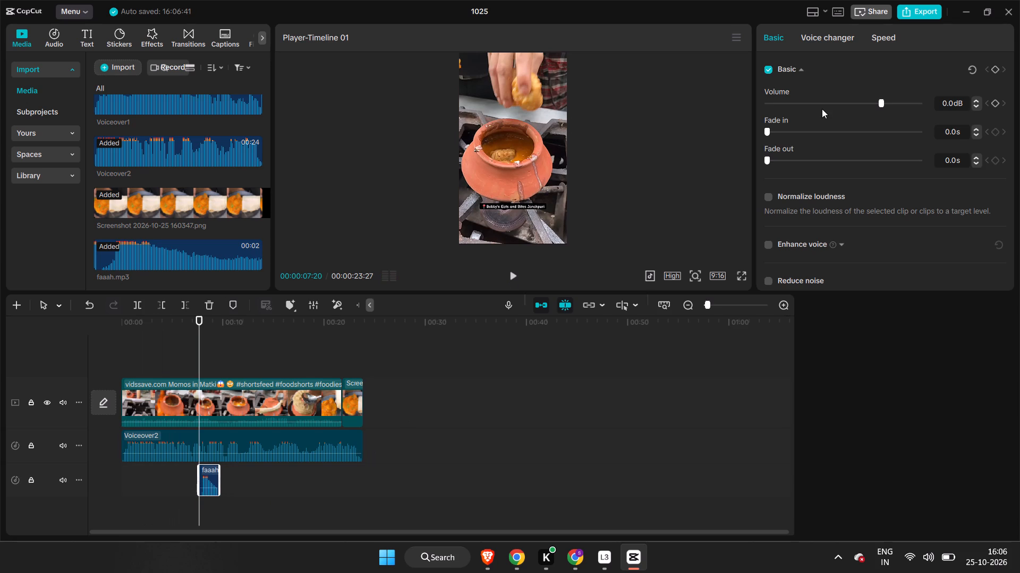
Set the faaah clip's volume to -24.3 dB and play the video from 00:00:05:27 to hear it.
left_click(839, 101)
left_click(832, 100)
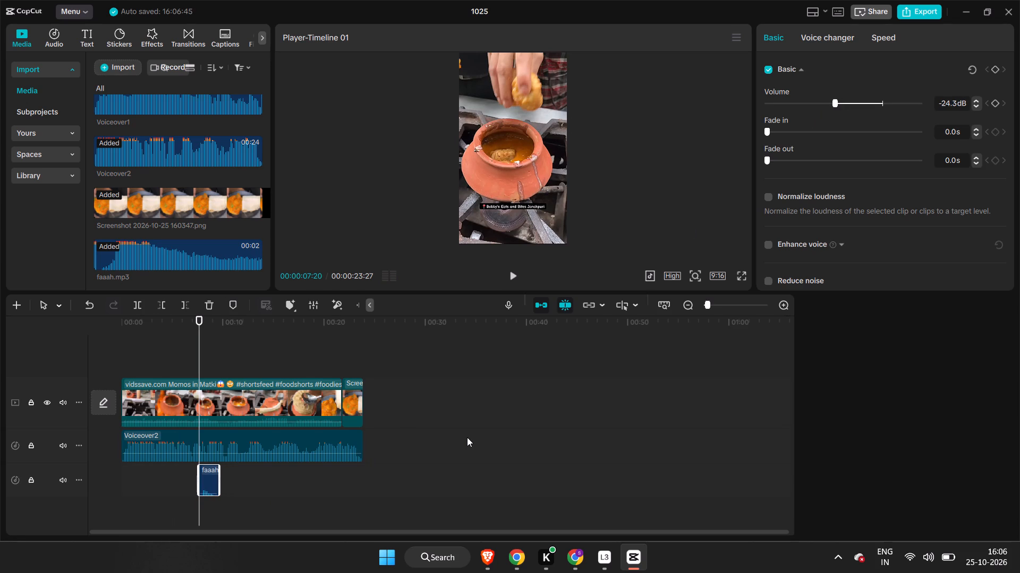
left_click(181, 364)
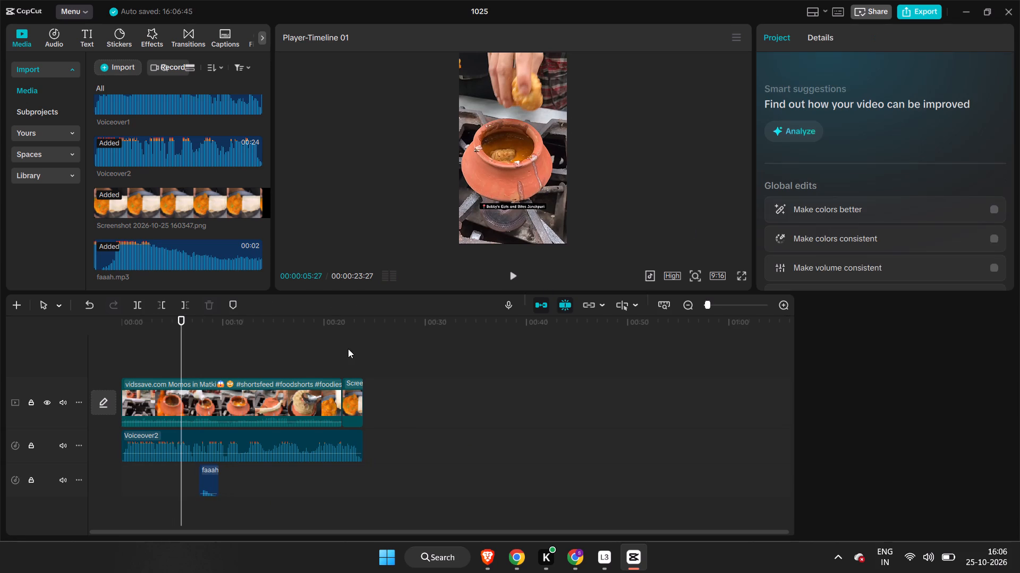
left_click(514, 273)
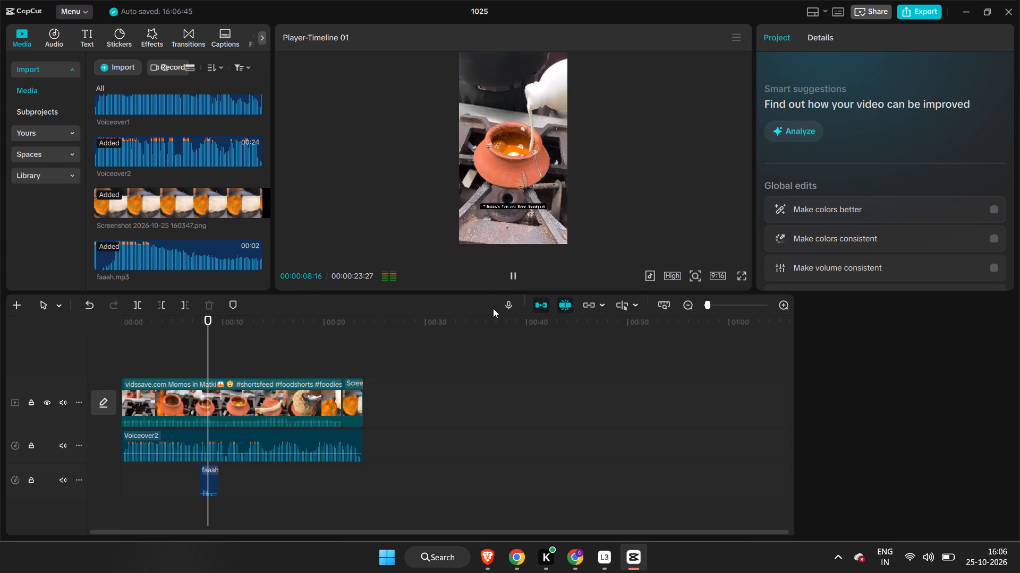
Set the faaah clip's volume to -14.3 dB and play the video from 00:00:05:09 to the end.
left_click(214, 485)
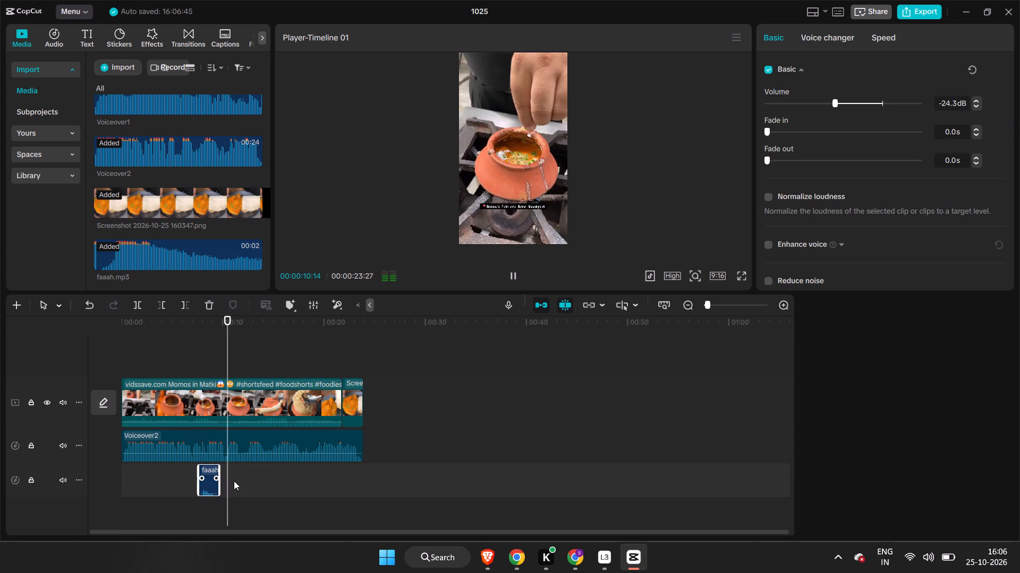
left_click(852, 106)
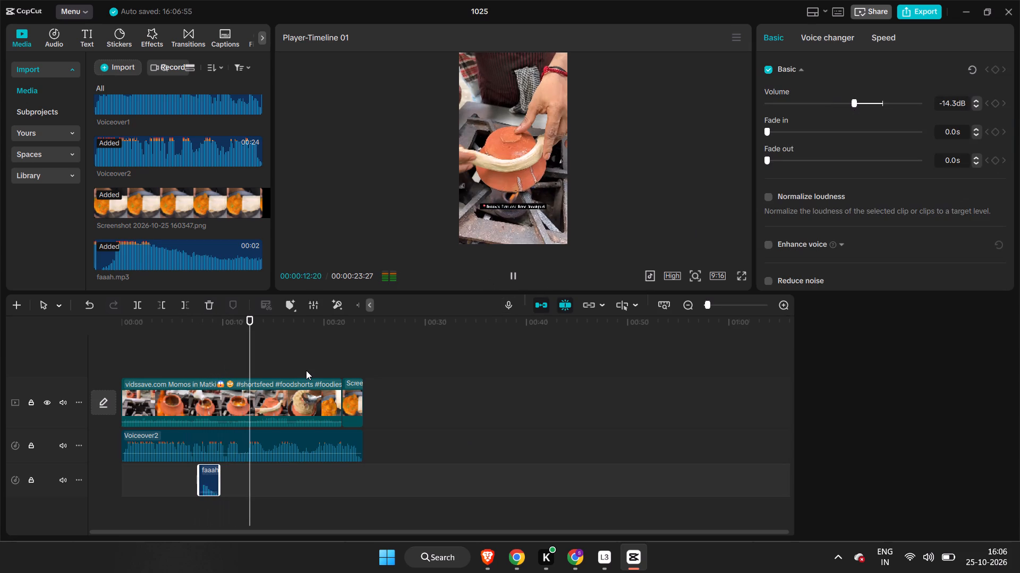
left_click(175, 364)
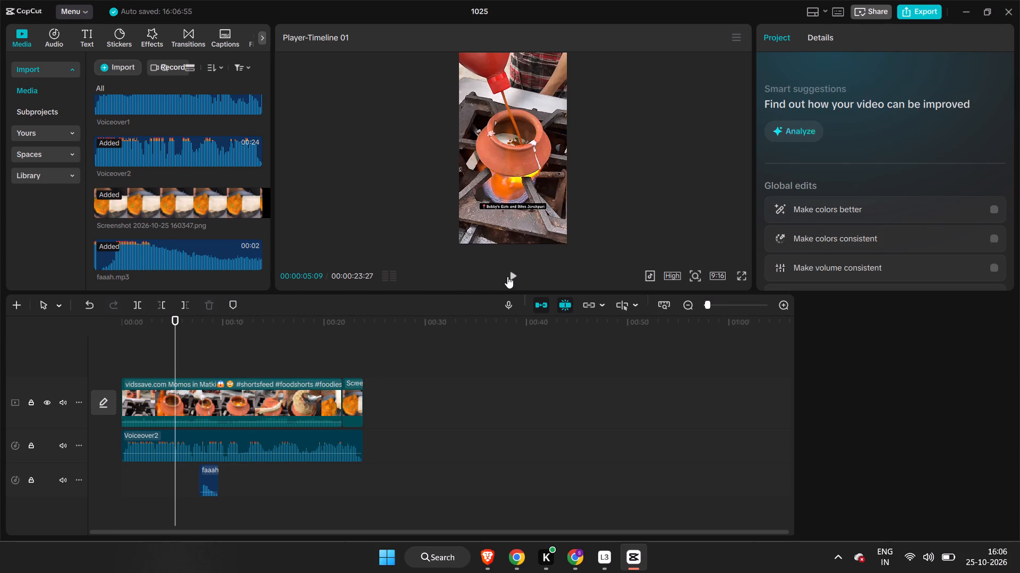
left_click(507, 276)
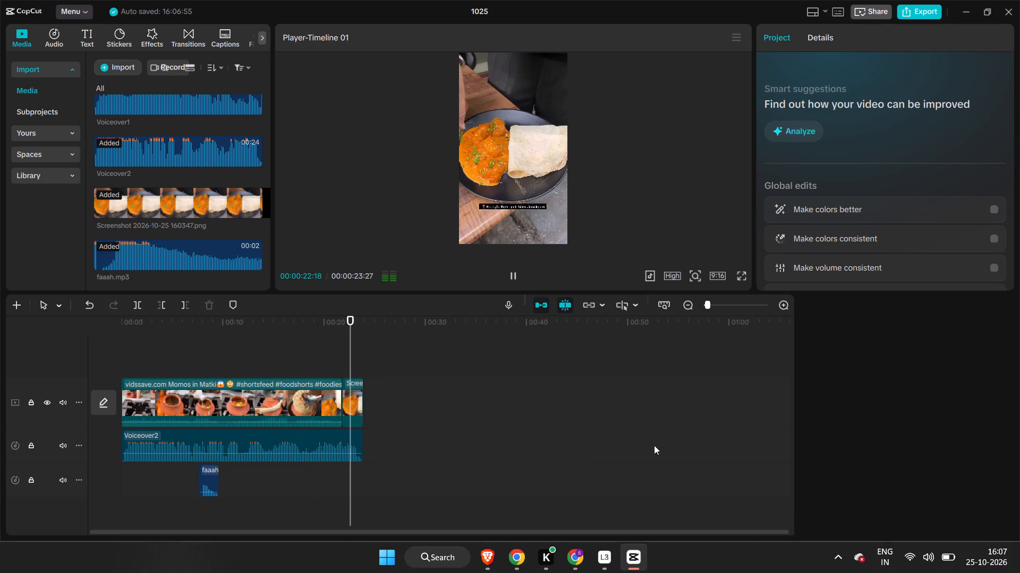
Switch to Chrome, search Myinstants for "tada", compare the ta-da!, Tadaaa! and TADA sounds, and download TADA as an MP3.
left_click(522, 558)
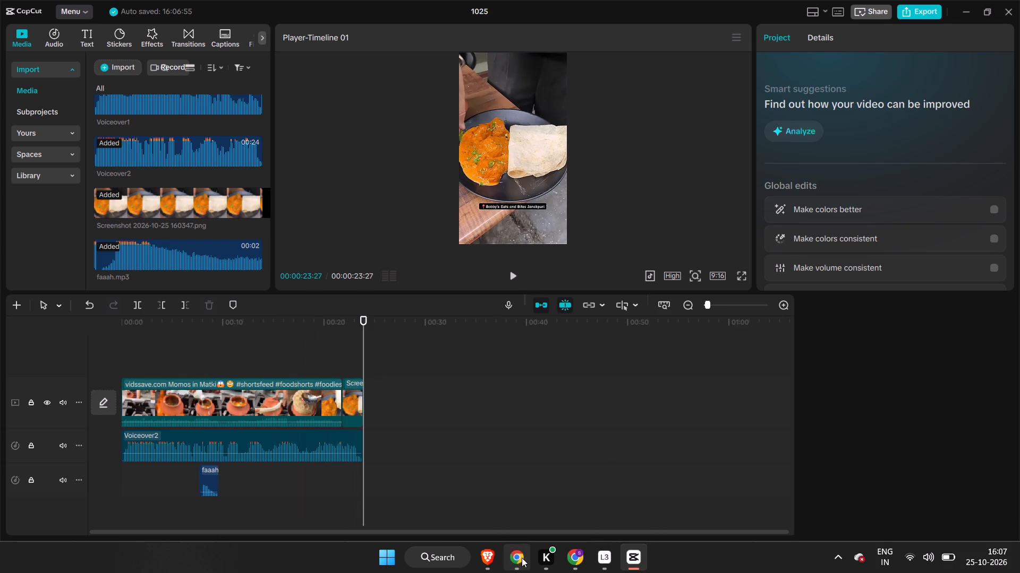
left_click(184, 73)
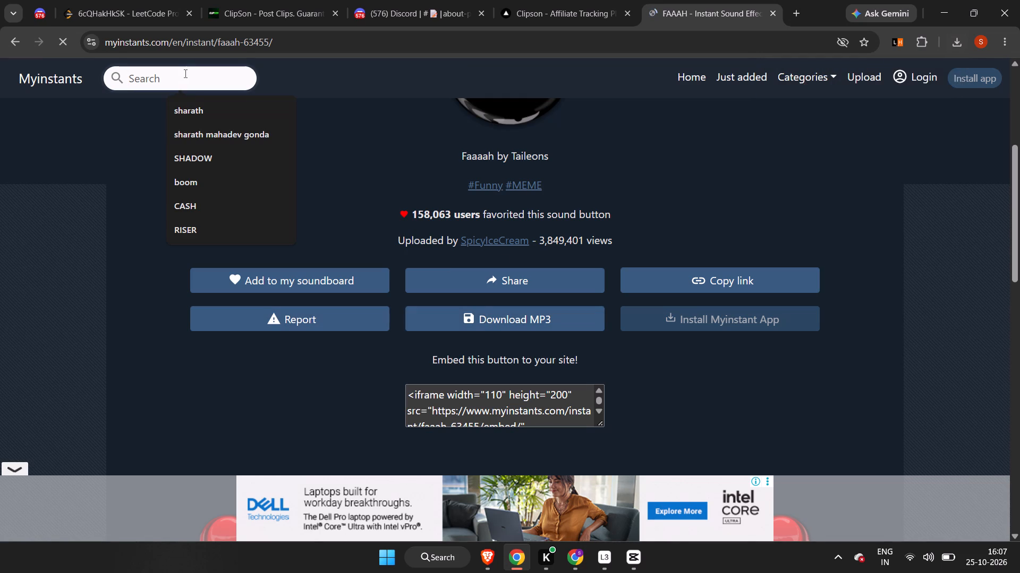
type("tada")
key("Return")
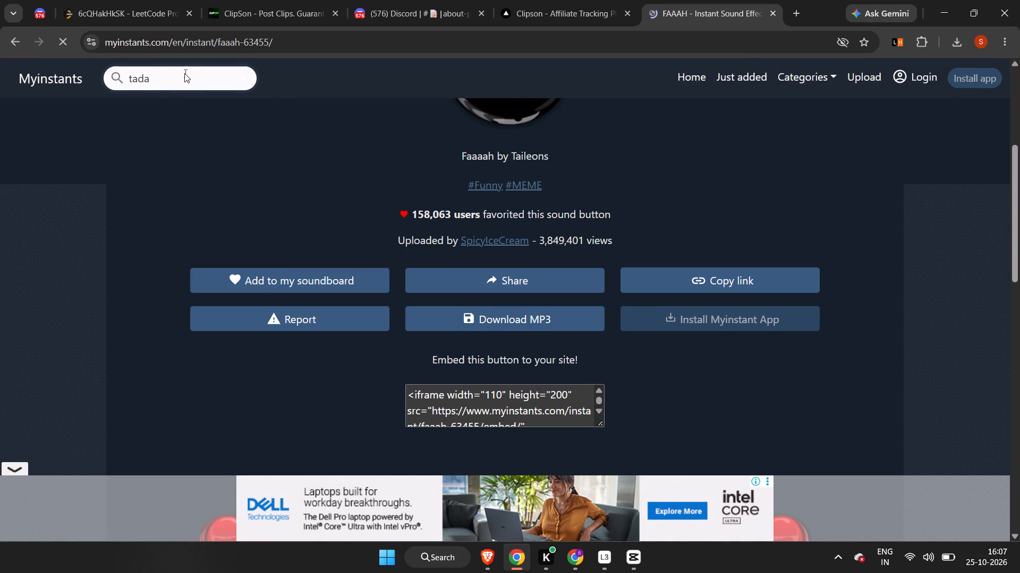
left_click(236, 257)
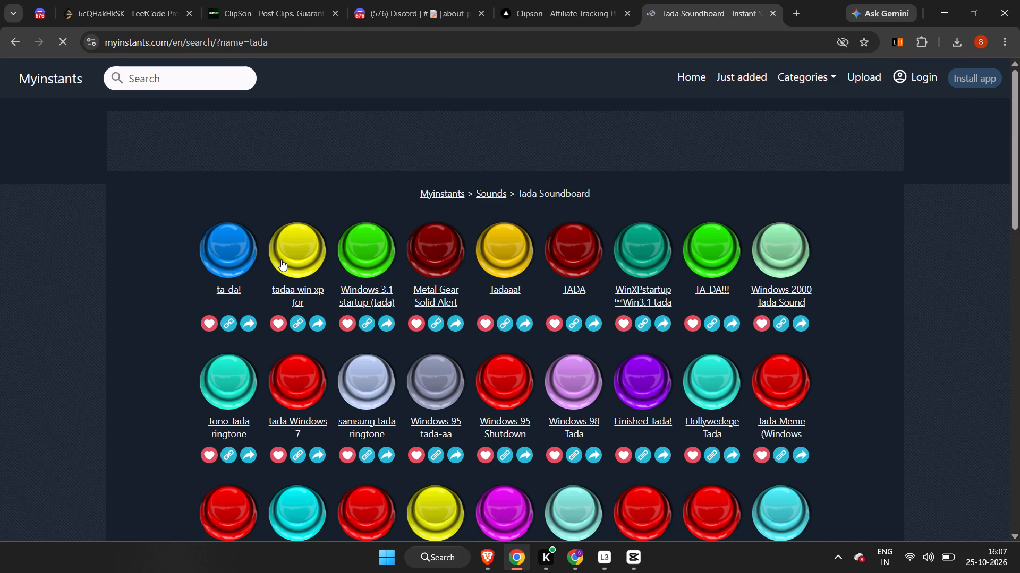
left_click(503, 246)
left_click(588, 249)
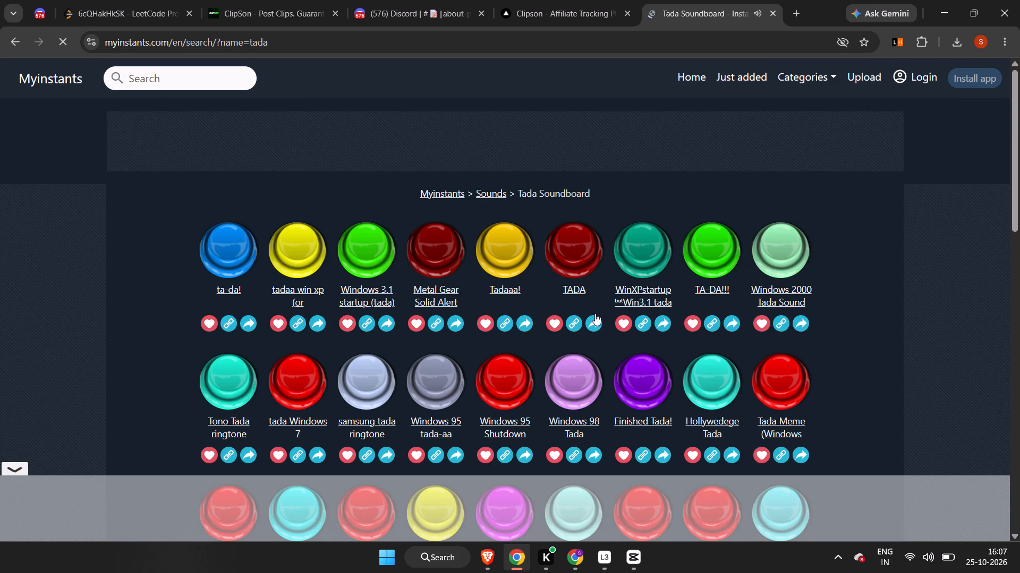
left_click(575, 289)
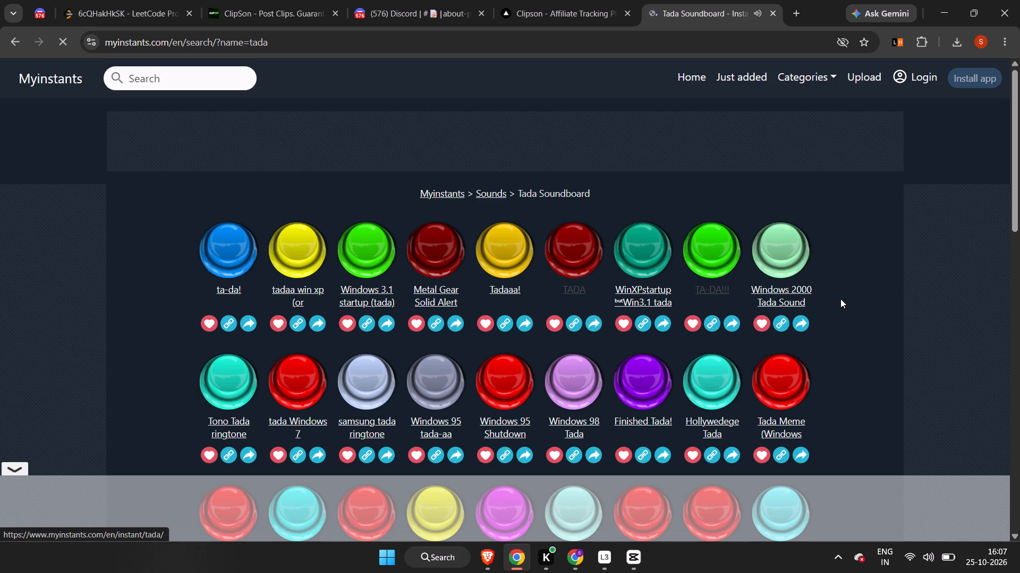
scroll(643, 231, "down", 3)
left_click(512, 324)
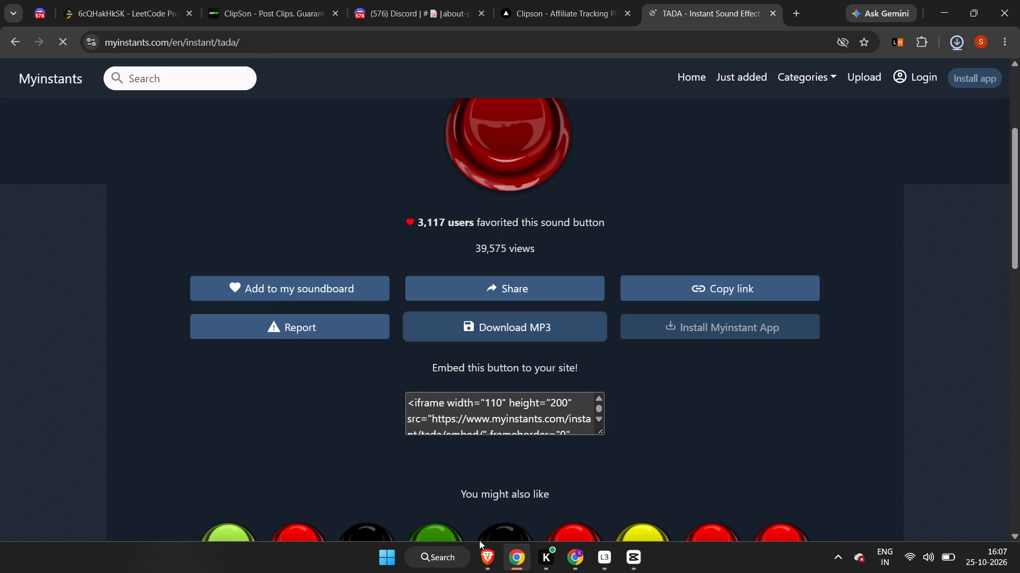
Switch back to CapCut and import taddddaaaaa_1.mp3 from the Downloads folder into the project media.
left_click(630, 569)
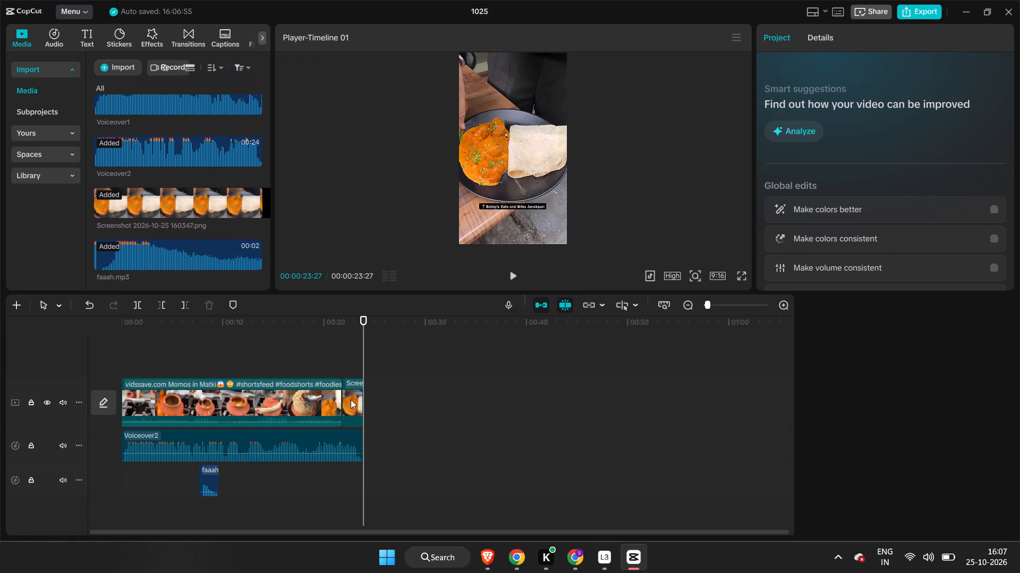
left_click(112, 62)
left_click(122, 95)
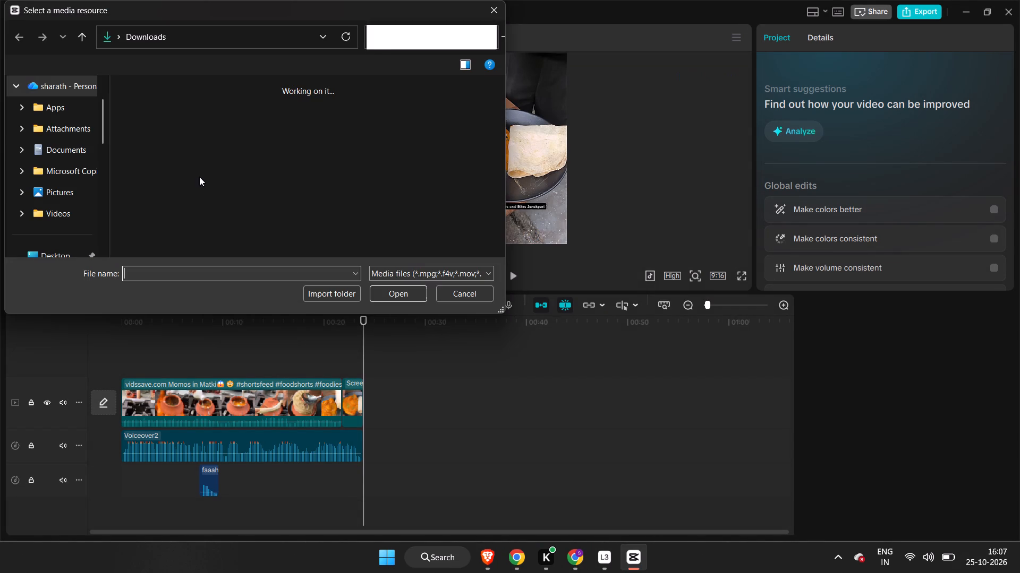
double_click(166, 159)
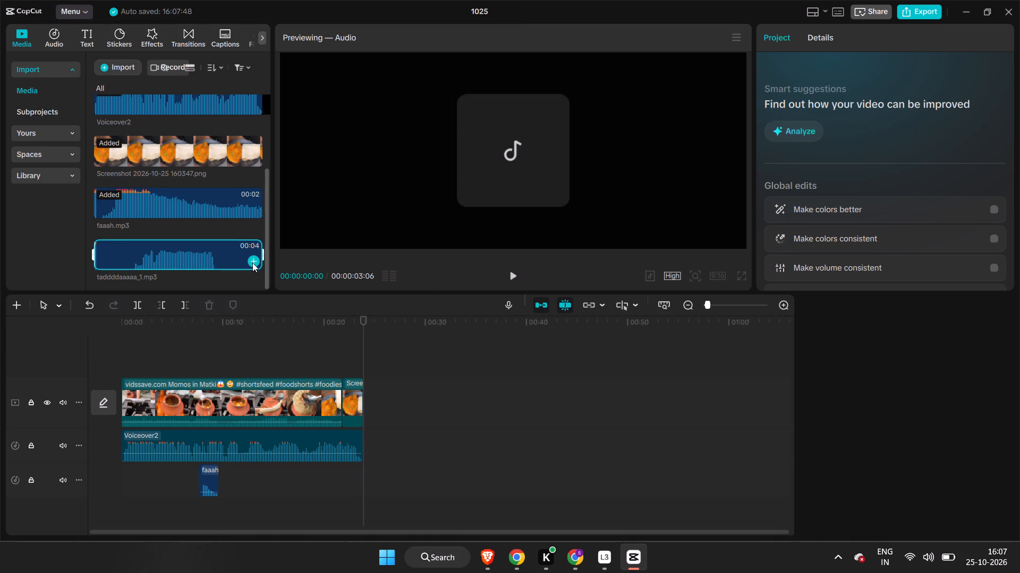
Add taddddaaaaa_1.mp3 to the faaah track near the start of the still image and trim its end to 00:00:23:27.
left_click(252, 263)
left_click_drag(377, 438, 361, 489)
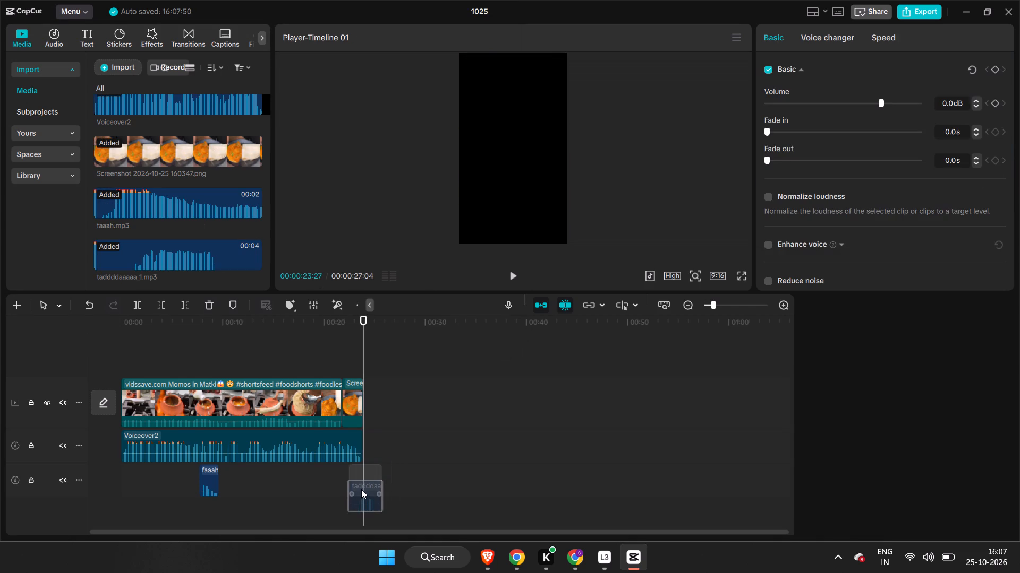
left_click_drag(361, 489, 356, 489)
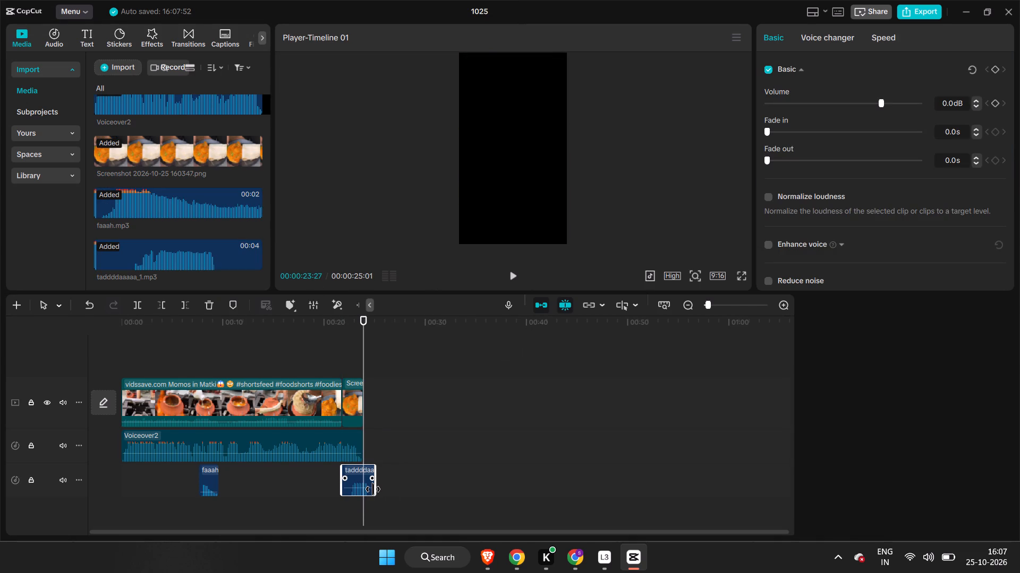
left_click_drag(378, 491, 367, 491)
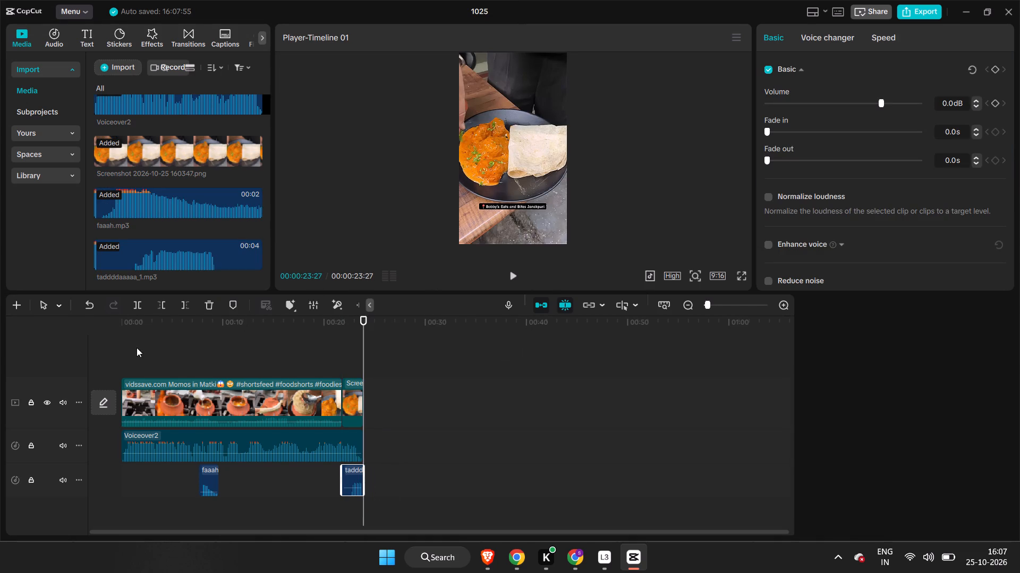
Play the video from near its start in full screen to hear the faaah effect, then leave full screen.
left_click(137, 348)
left_click(516, 280)
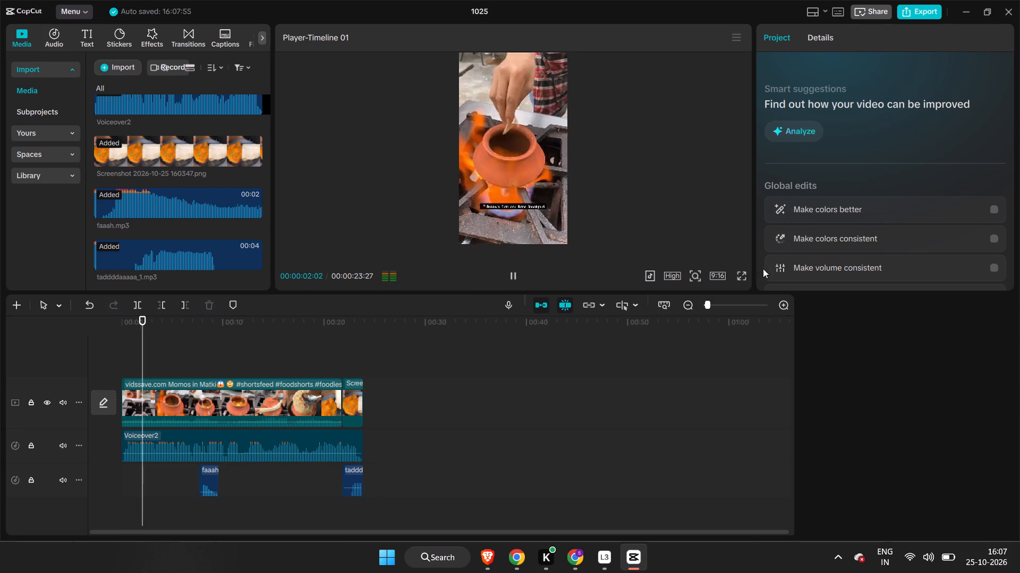
left_click(742, 274)
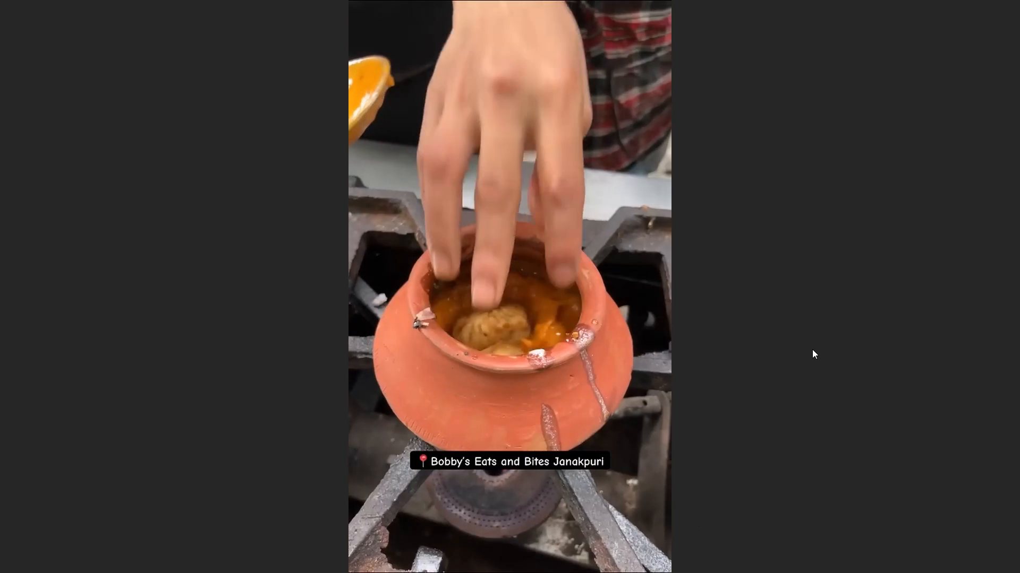
key("Escape")
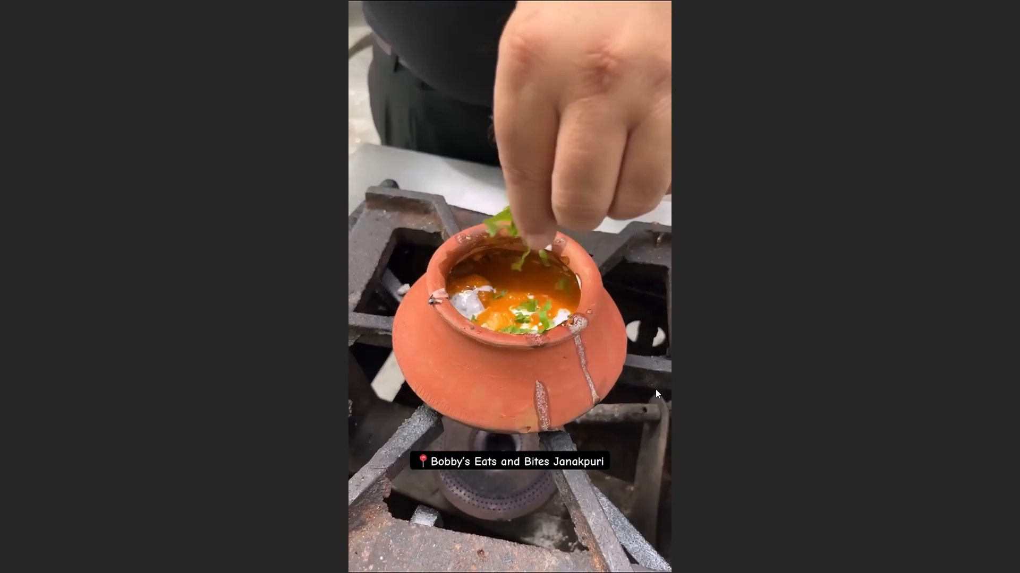
Pause playback, set the faaah clip's volume to -8.5 dB, and replay the video from 00:00:06:03 in full screen.
left_click(212, 480)
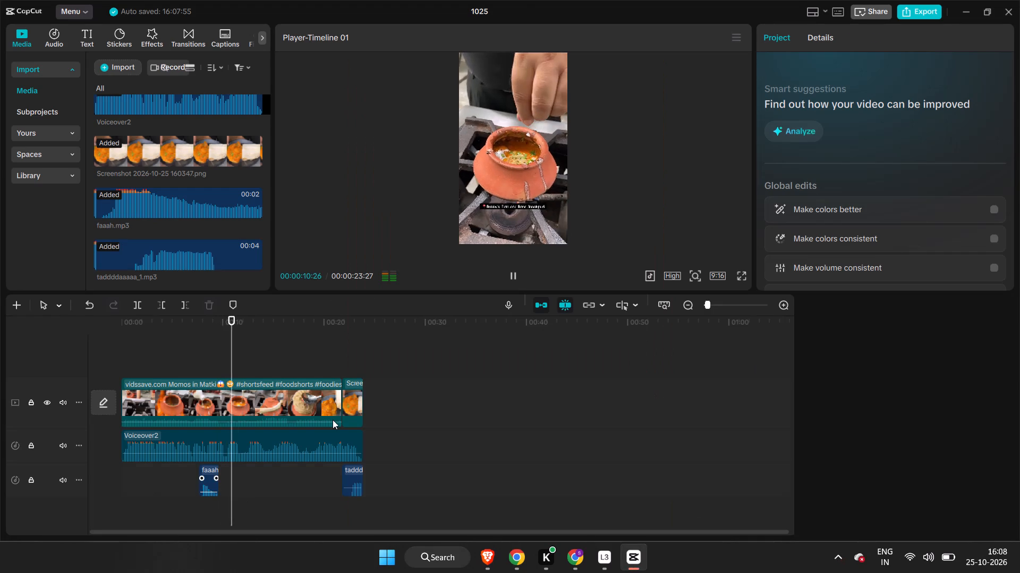
key("space")
left_click(863, 102)
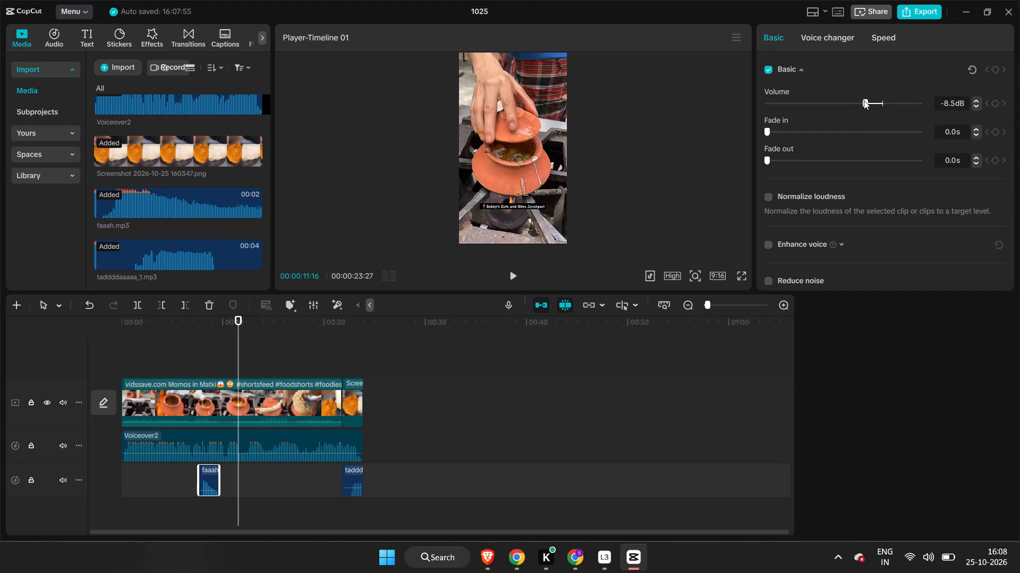
left_click(183, 354)
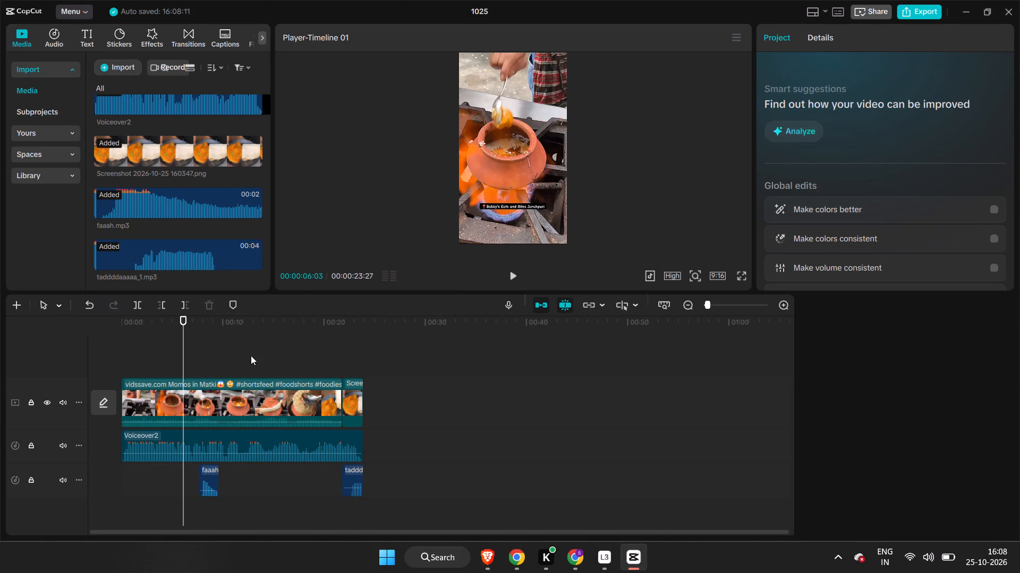
left_click(508, 276)
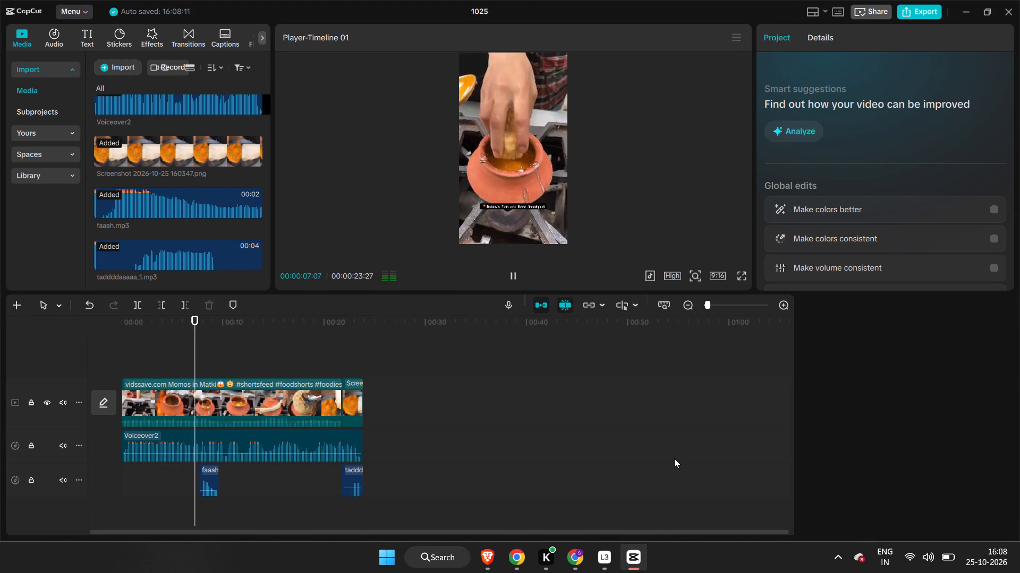
left_click(741, 276)
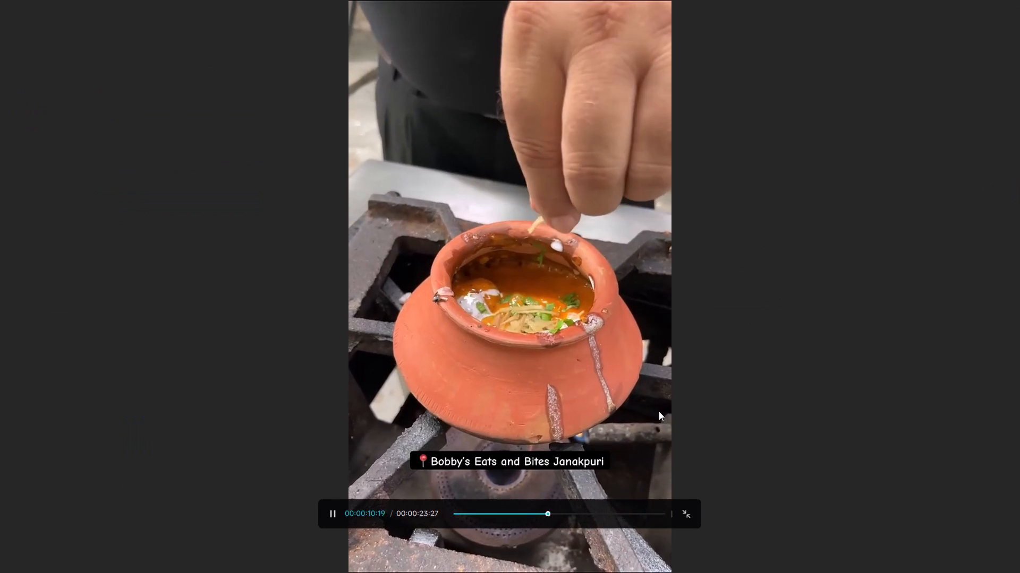